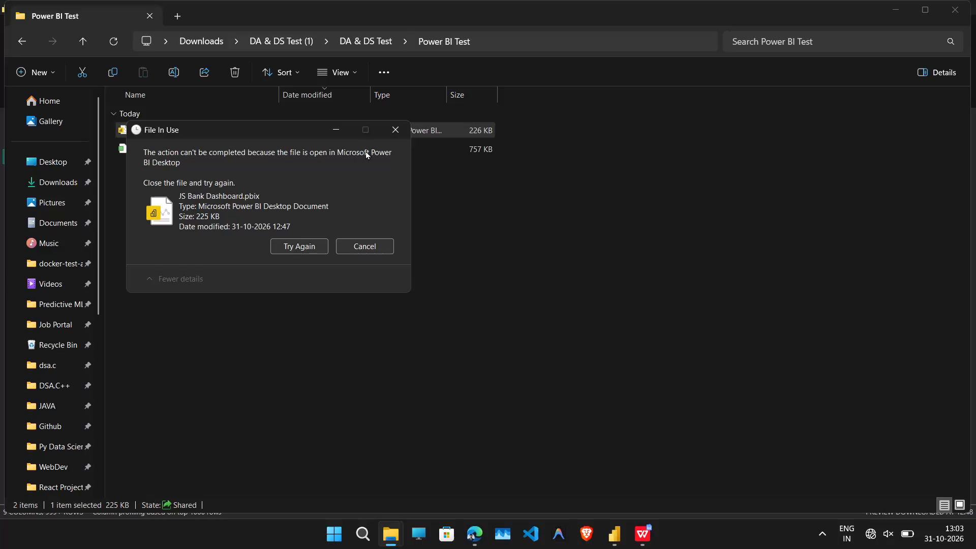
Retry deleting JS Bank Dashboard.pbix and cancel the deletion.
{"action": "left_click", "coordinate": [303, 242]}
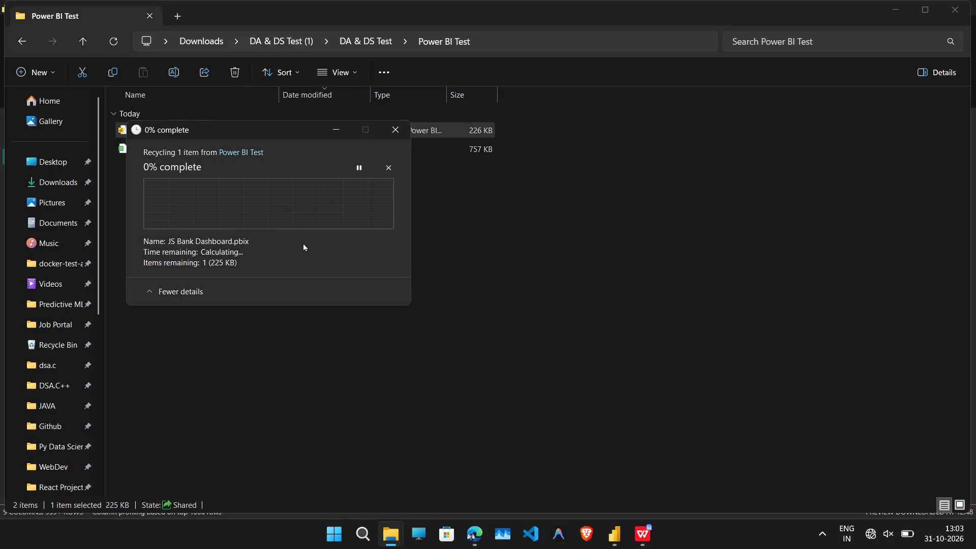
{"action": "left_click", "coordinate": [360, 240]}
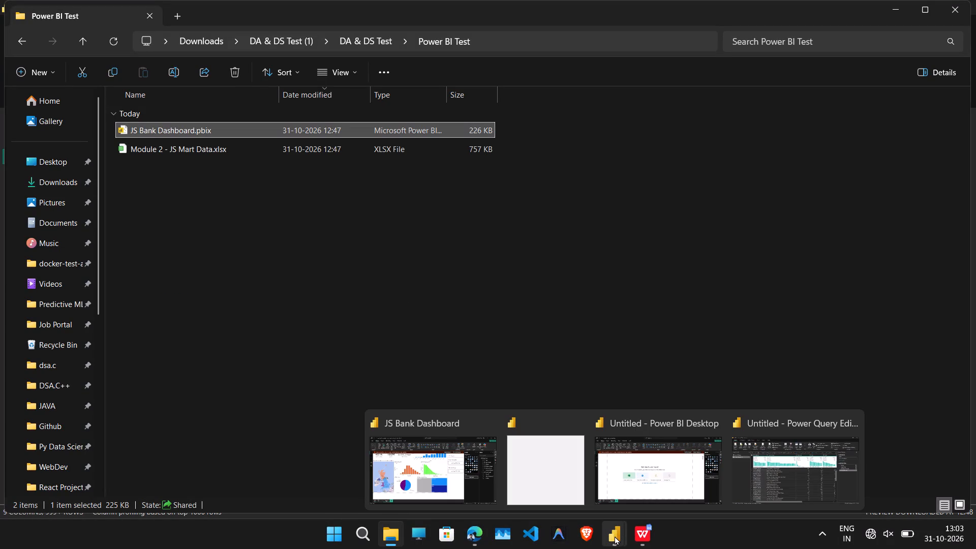
Switch to the Power Query Editor and filter Order Breakdown to keep rows where Profit is greater than 0.
{"action": "left_click", "coordinate": [783, 459]}
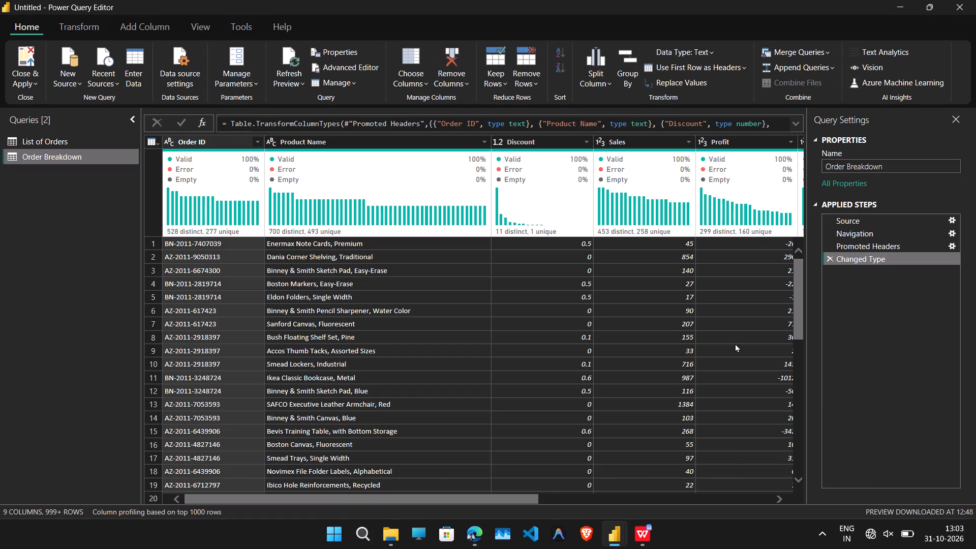
{"action": "scroll", "coordinate": [681, 278], "scroll_direction": "left", "scroll_amount": 3}
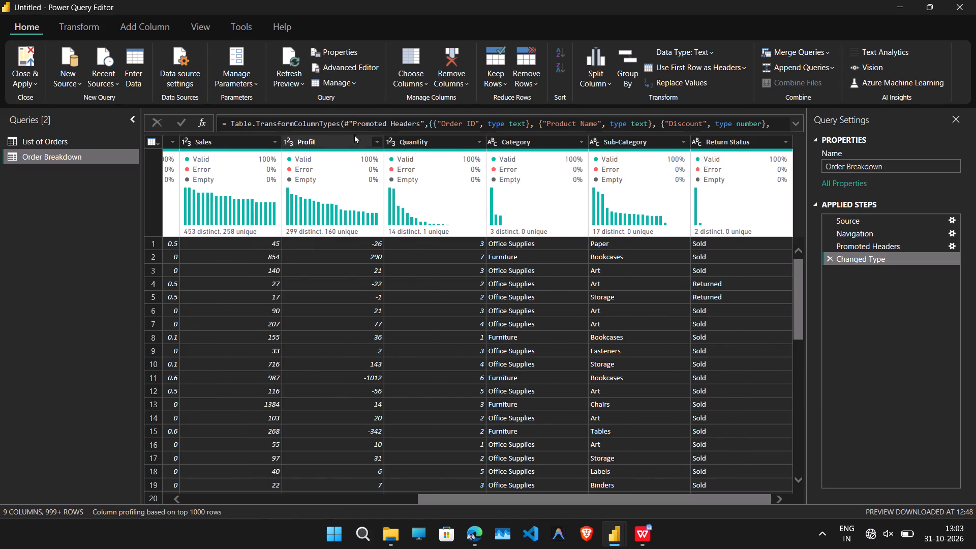
{"action": "left_click", "coordinate": [355, 136]}
{"action": "left_click", "coordinate": [377, 138]}
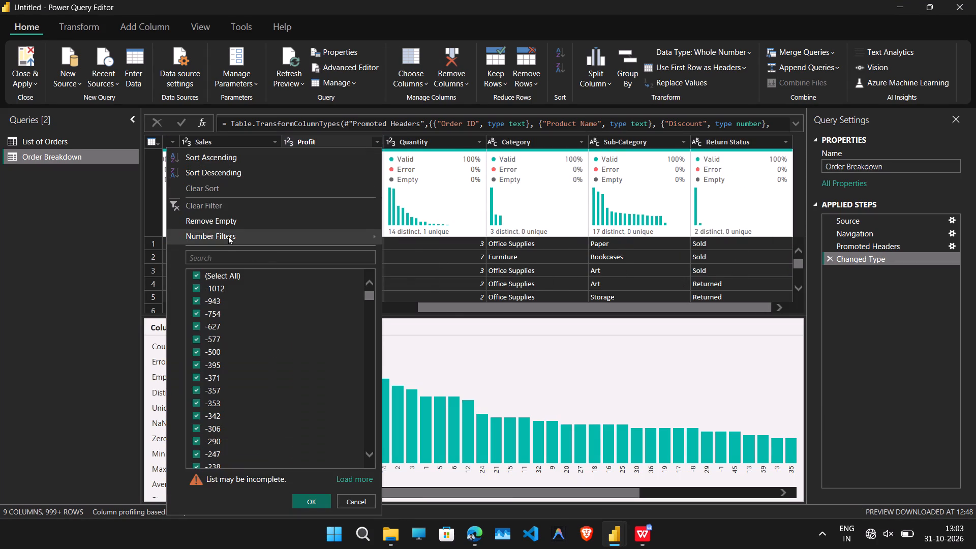
{"action": "left_click", "coordinate": [228, 235]}
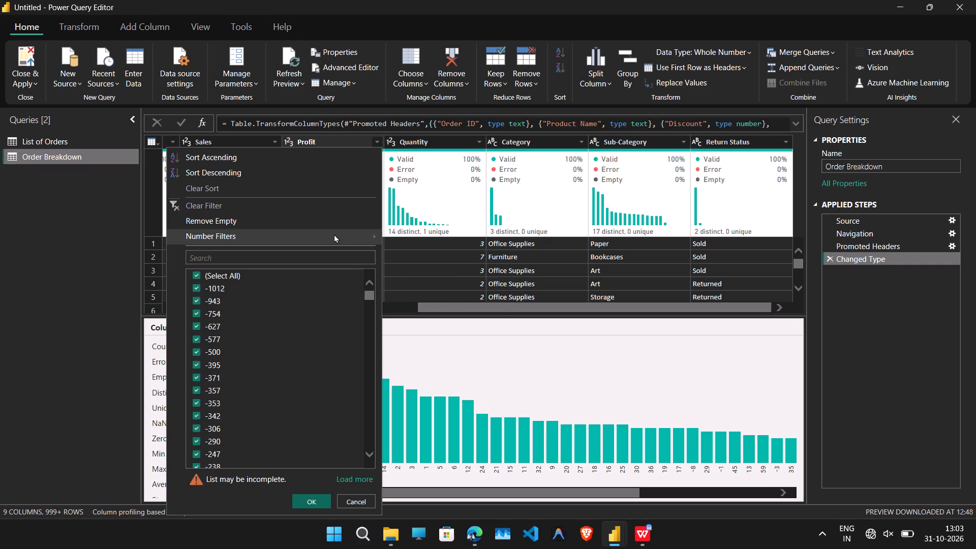
{"action": "left_click", "coordinate": [335, 234]}
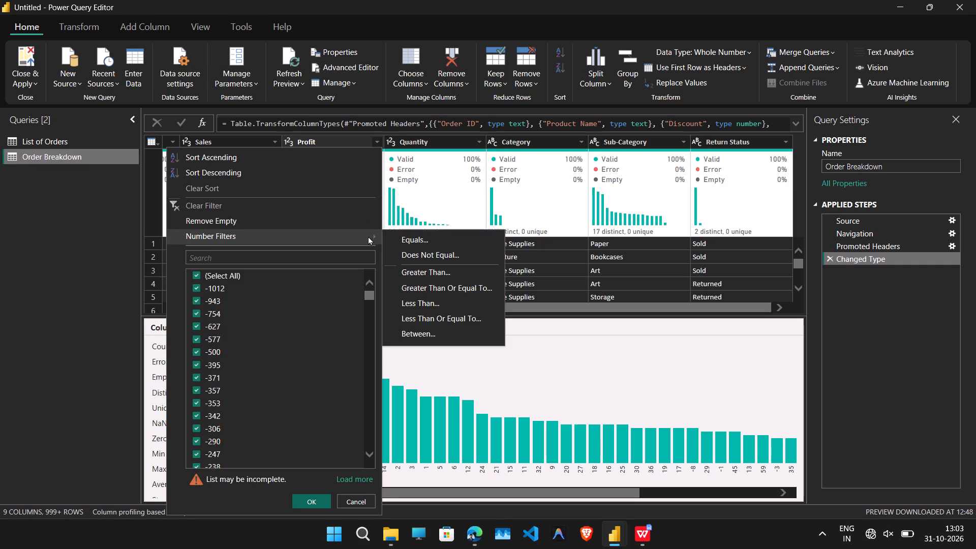
{"action": "left_click", "coordinate": [421, 269]}
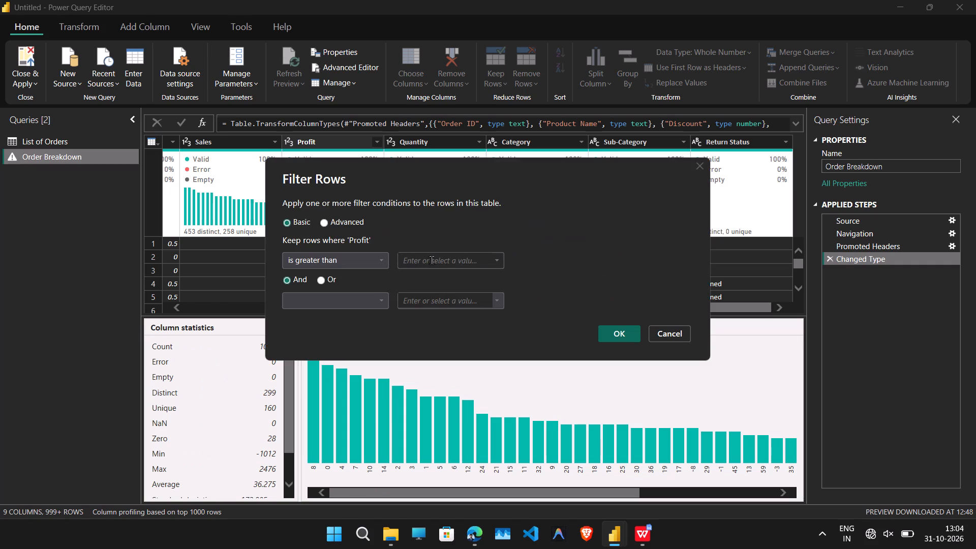
{"action": "left_click", "coordinate": [432, 260]}
{"action": "key", "text": "0"}
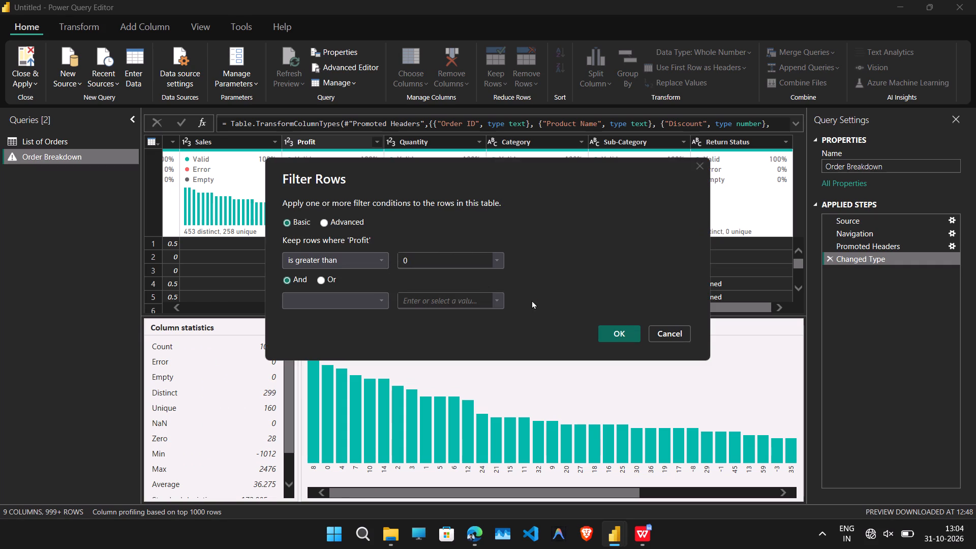
{"action": "left_click", "coordinate": [617, 330]}
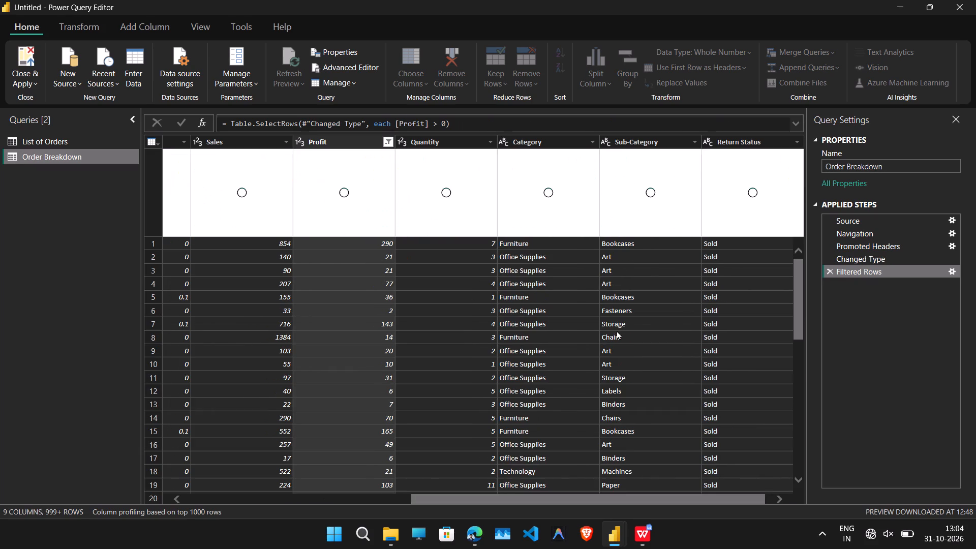
Close the query editor and apply the pending query changes to the report.
{"action": "left_click", "coordinate": [22, 75]}
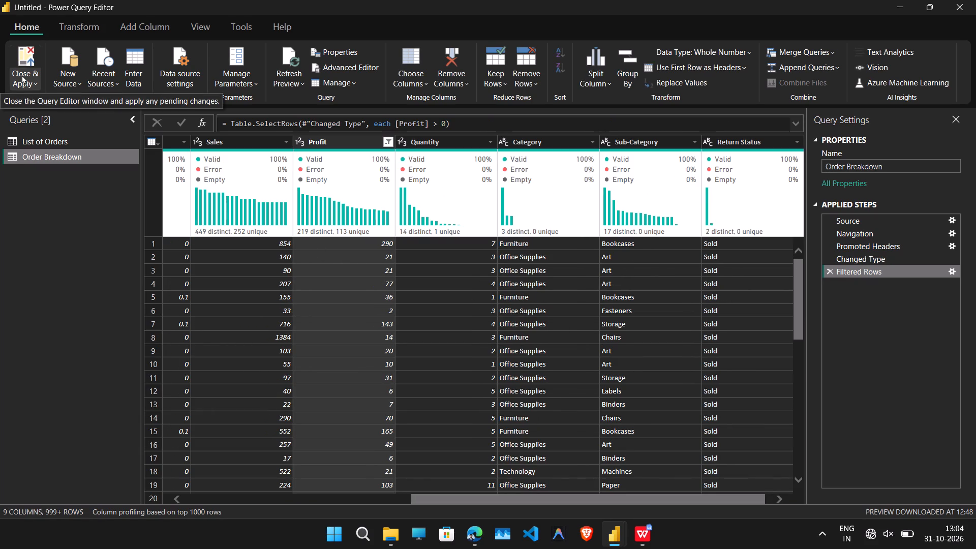
{"action": "left_click", "coordinate": [29, 103]}
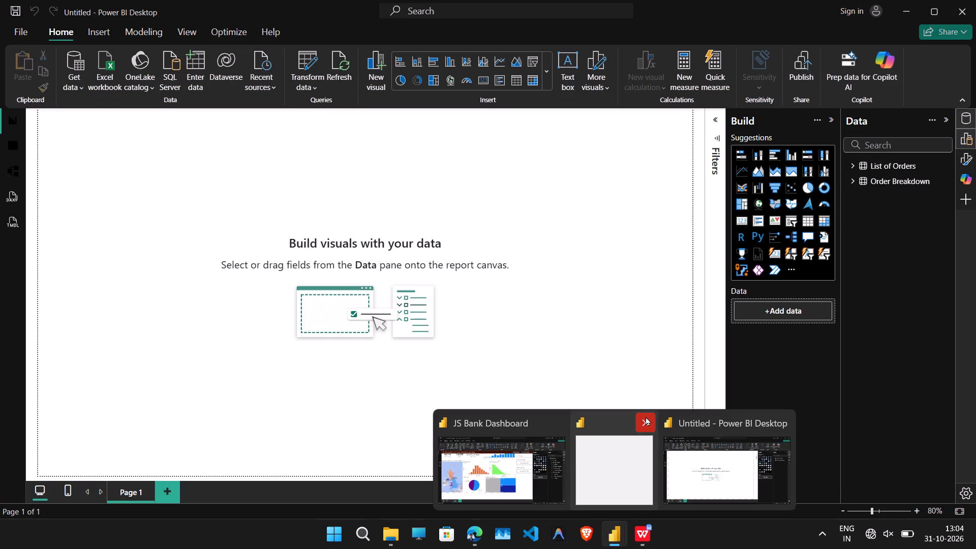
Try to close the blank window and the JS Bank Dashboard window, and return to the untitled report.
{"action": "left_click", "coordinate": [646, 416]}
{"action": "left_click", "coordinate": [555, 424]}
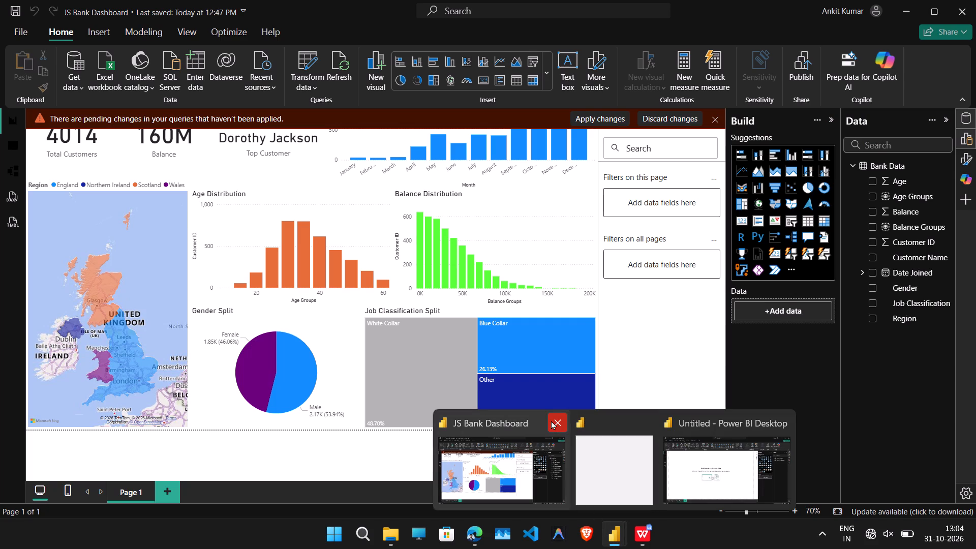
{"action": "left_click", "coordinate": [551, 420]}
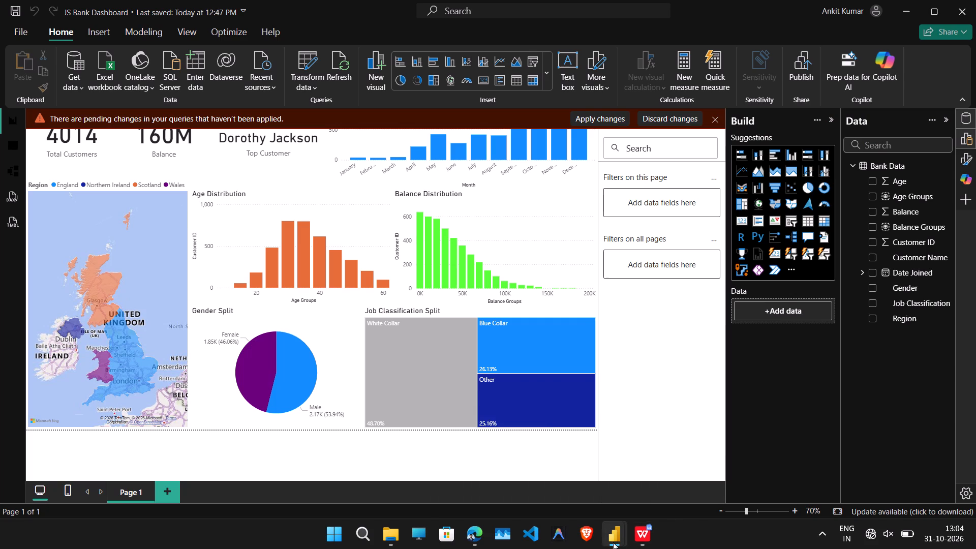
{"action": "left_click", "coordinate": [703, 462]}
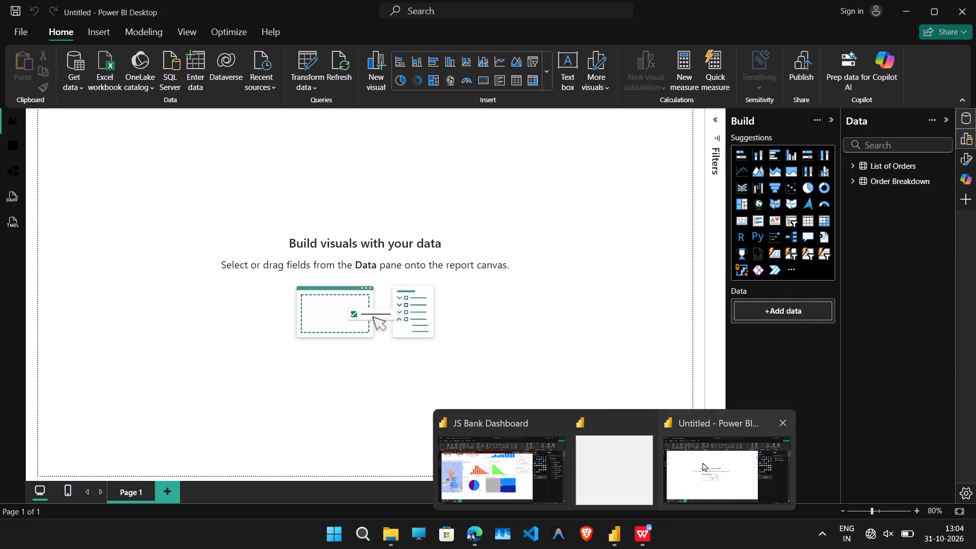
Expand the List of Orders and Order Breakdown tables and add a Card (new) visual to Page 1.
{"action": "left_click", "coordinate": [852, 165]}
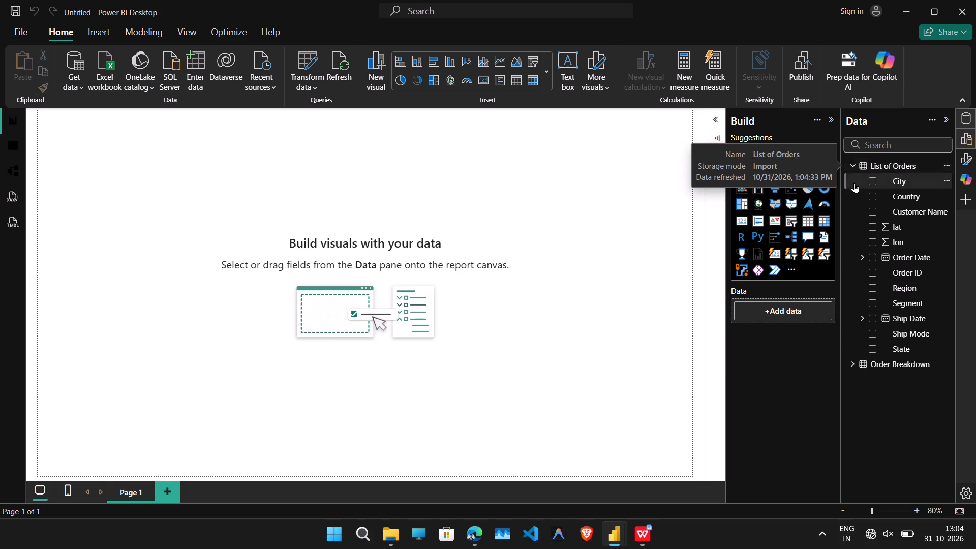
{"action": "left_click", "coordinate": [855, 365]}
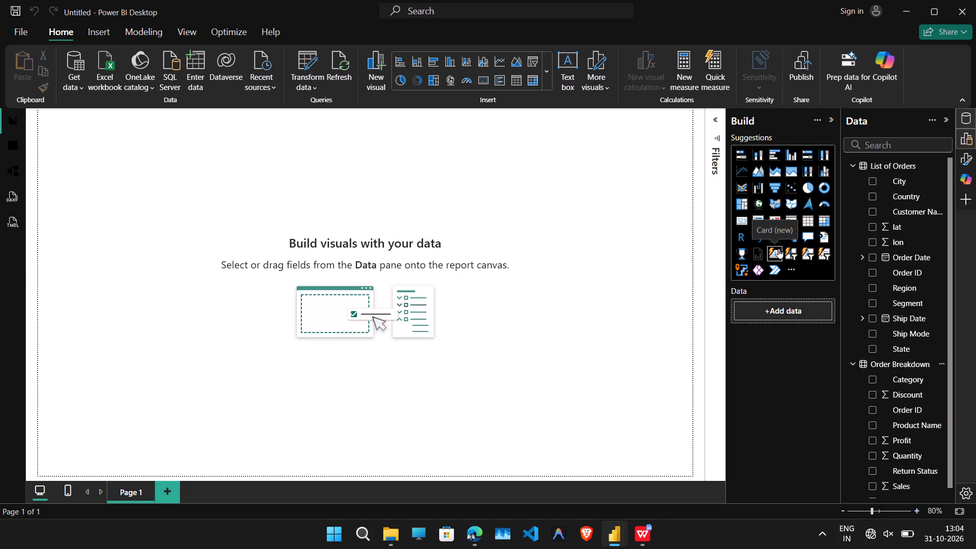
{"action": "left_click_drag", "start_coordinate": [775, 251], "coordinate": [122, 150]}
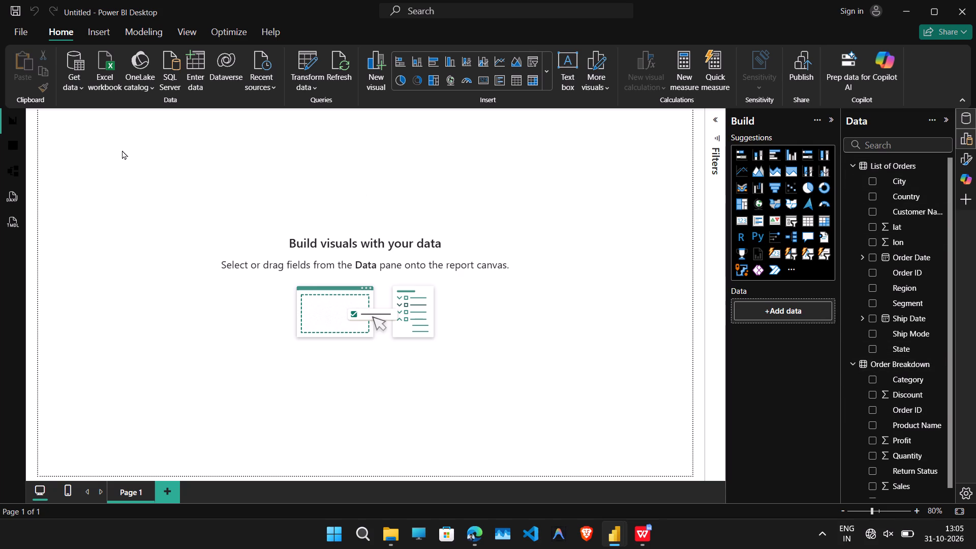
{"action": "left_click_drag", "start_coordinate": [122, 150], "coordinate": [108, 159]}
{"action": "left_click", "coordinate": [108, 159]}
{"action": "left_click", "coordinate": [773, 253]}
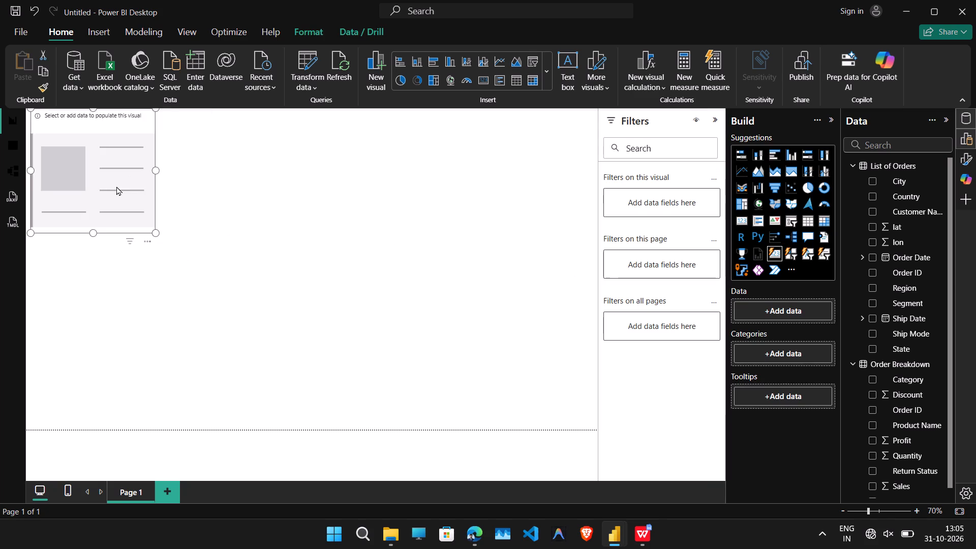
Add the Order ID field from Order Breakdown to the new card's categories.
{"action": "left_click", "coordinate": [133, 201]}
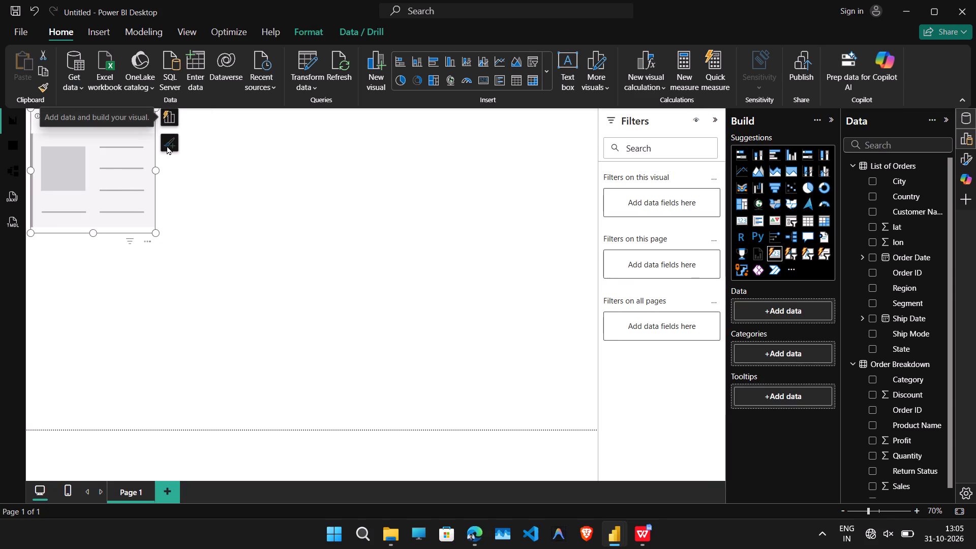
{"action": "left_click", "coordinate": [169, 118]}
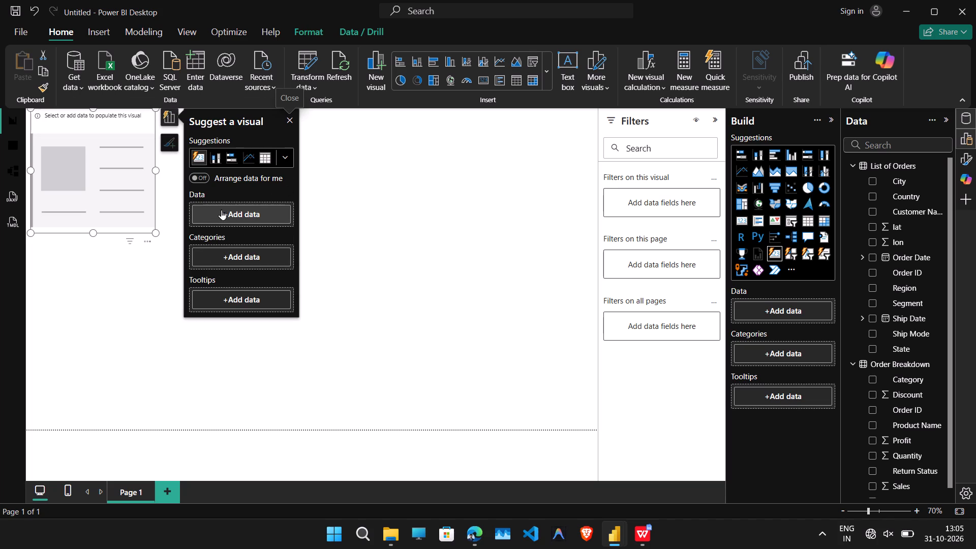
{"action": "left_click", "coordinate": [380, 187]}
{"action": "left_click", "coordinate": [85, 178]}
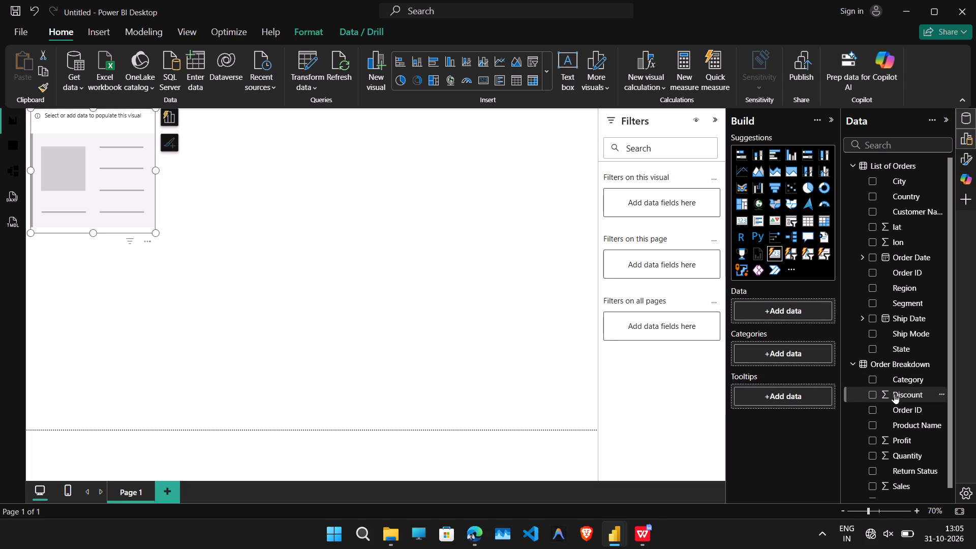
{"action": "left_click", "coordinate": [873, 409]}
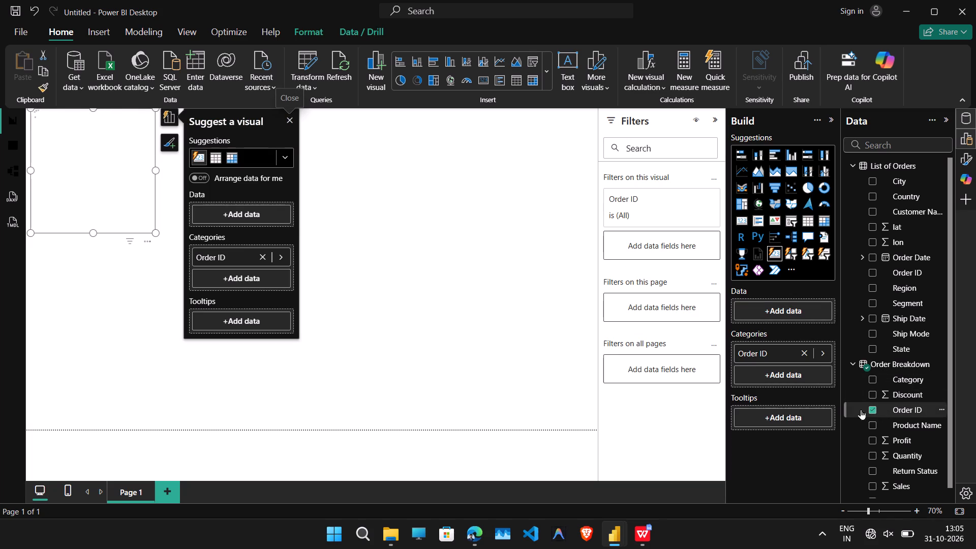
Add the Order ID field from List of Orders as the card's data value.
{"action": "left_click", "coordinate": [821, 352]}
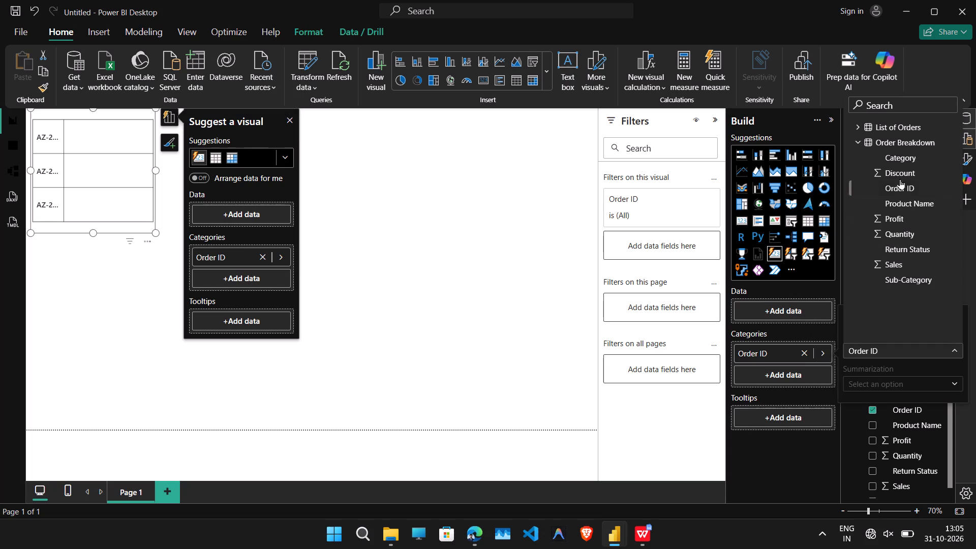
{"action": "left_click", "coordinate": [780, 415]}
{"action": "left_click", "coordinate": [772, 315]}
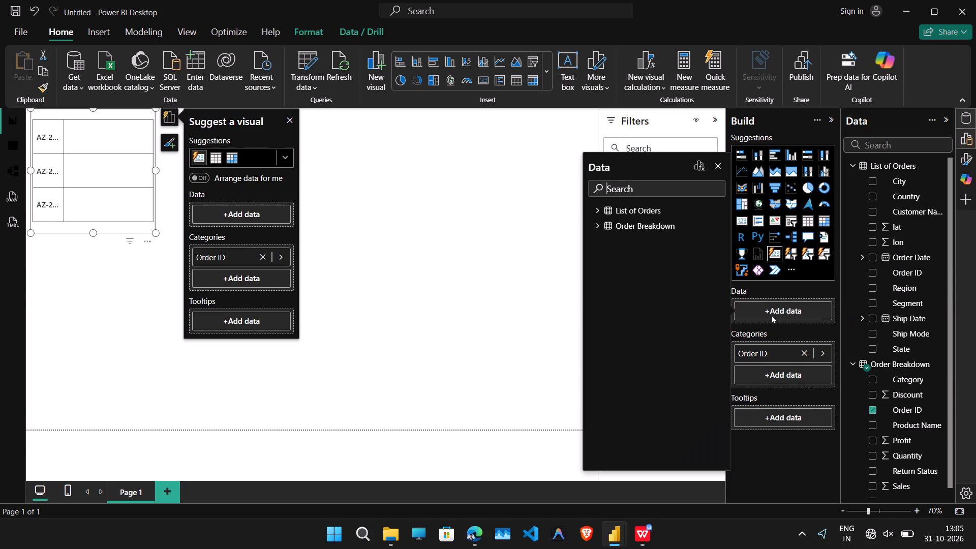
{"action": "left_click", "coordinate": [896, 405]}
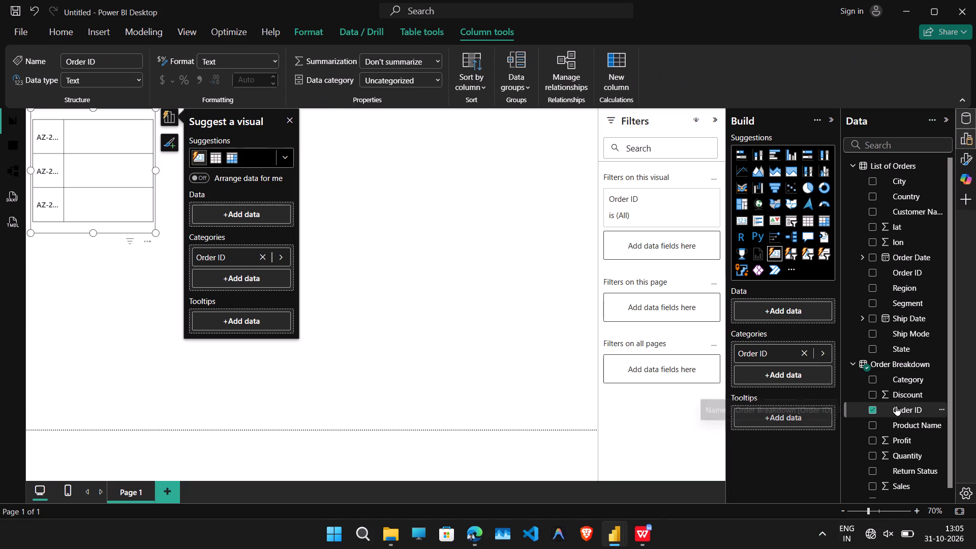
{"action": "left_click", "coordinate": [790, 309]}
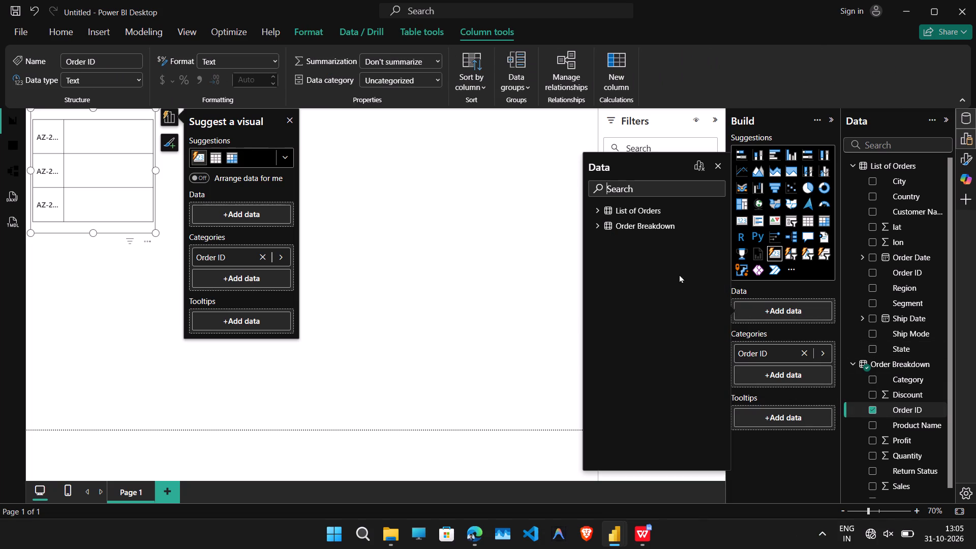
{"action": "left_click", "coordinate": [595, 211]}
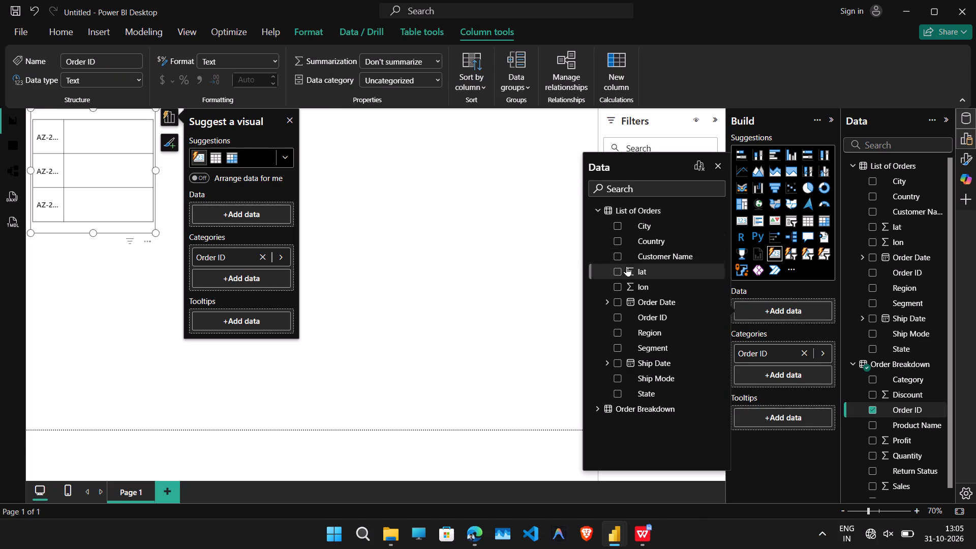
{"action": "left_click", "coordinate": [597, 409]}
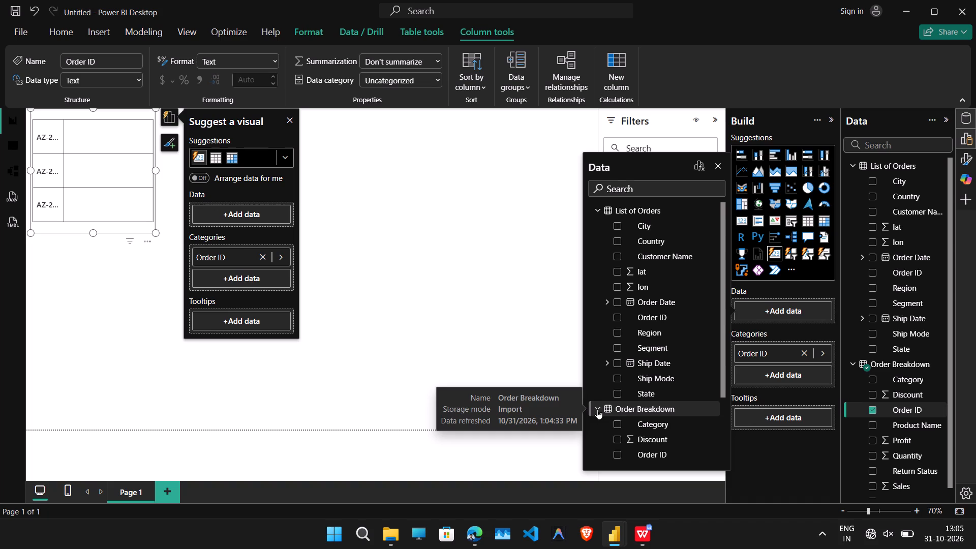
{"action": "left_click", "coordinate": [642, 313]}
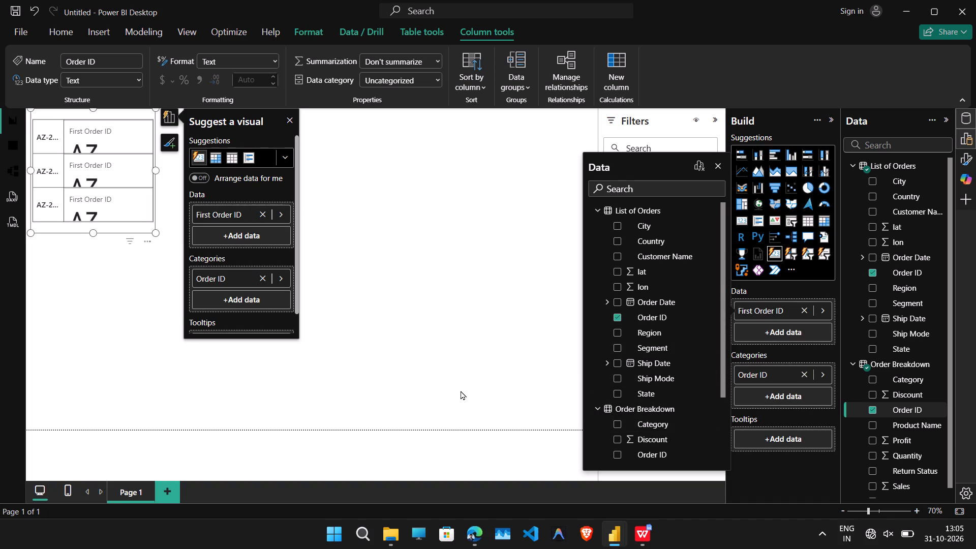
Set the summarization of the card's Order ID data value to Count (Distinct).
{"action": "left_click", "coordinate": [275, 209]}
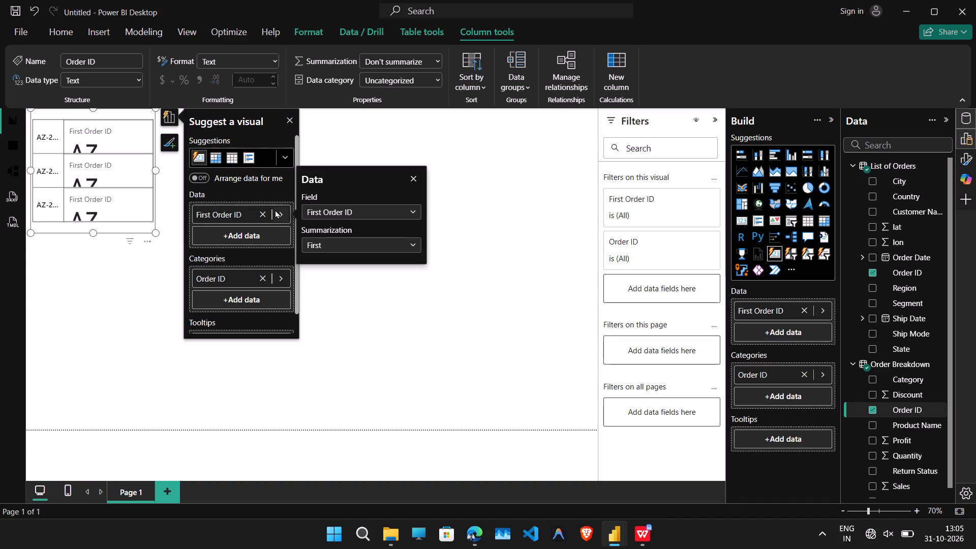
{"action": "left_click", "coordinate": [344, 209]}
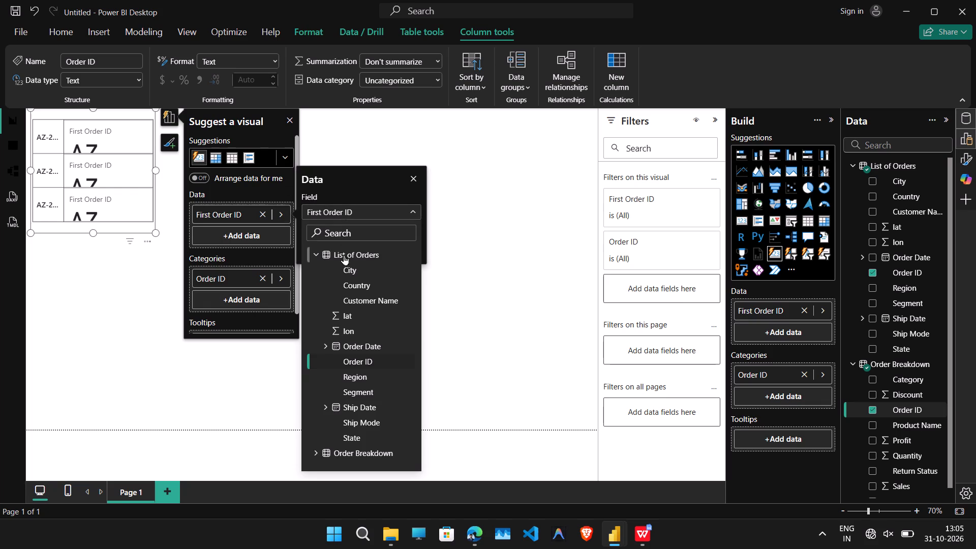
{"action": "left_click", "coordinate": [414, 212]}
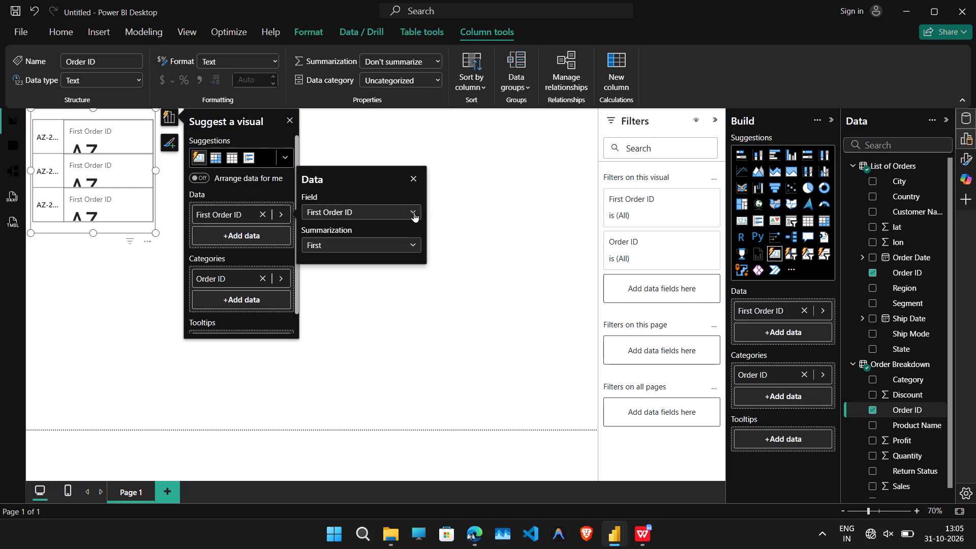
{"action": "left_click", "coordinate": [397, 239]}
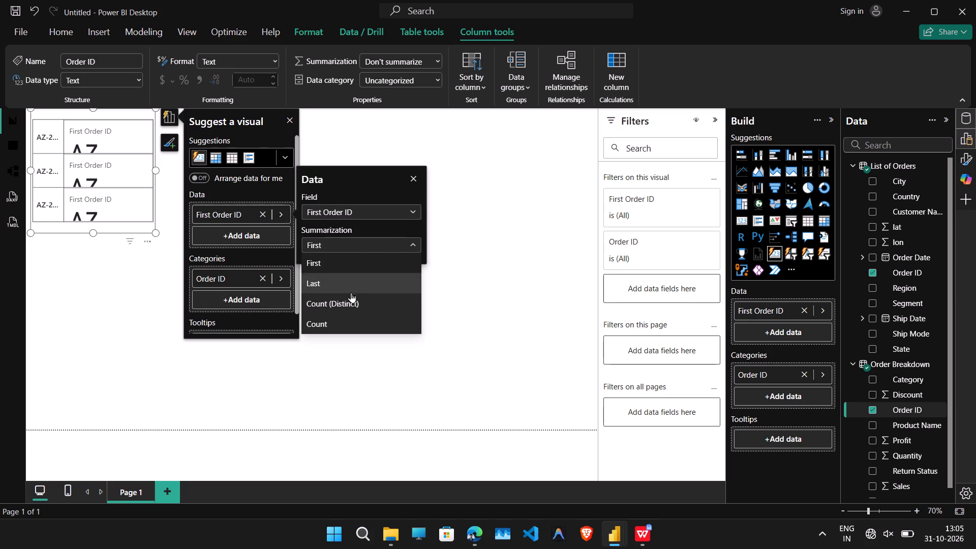
{"action": "left_click", "coordinate": [334, 302]}
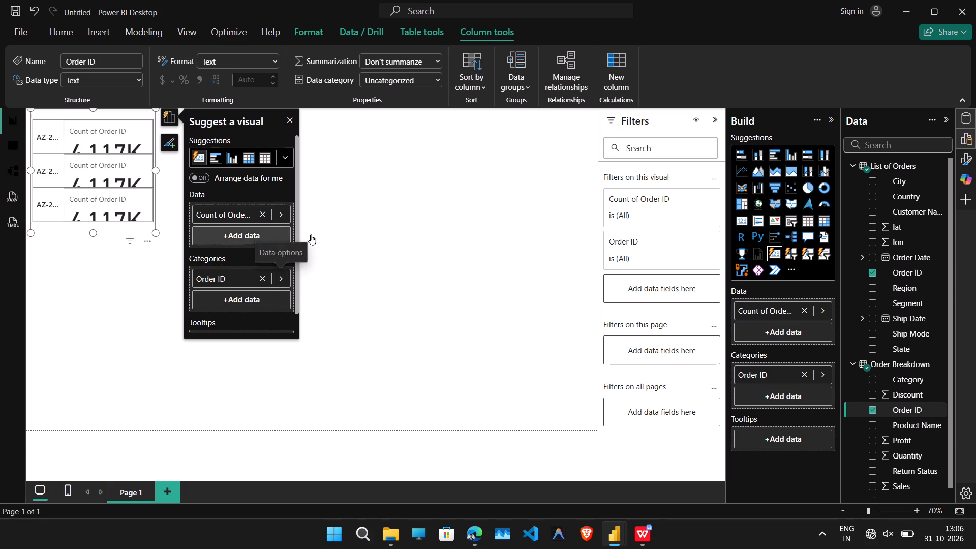
{"action": "left_click", "coordinate": [354, 230]}
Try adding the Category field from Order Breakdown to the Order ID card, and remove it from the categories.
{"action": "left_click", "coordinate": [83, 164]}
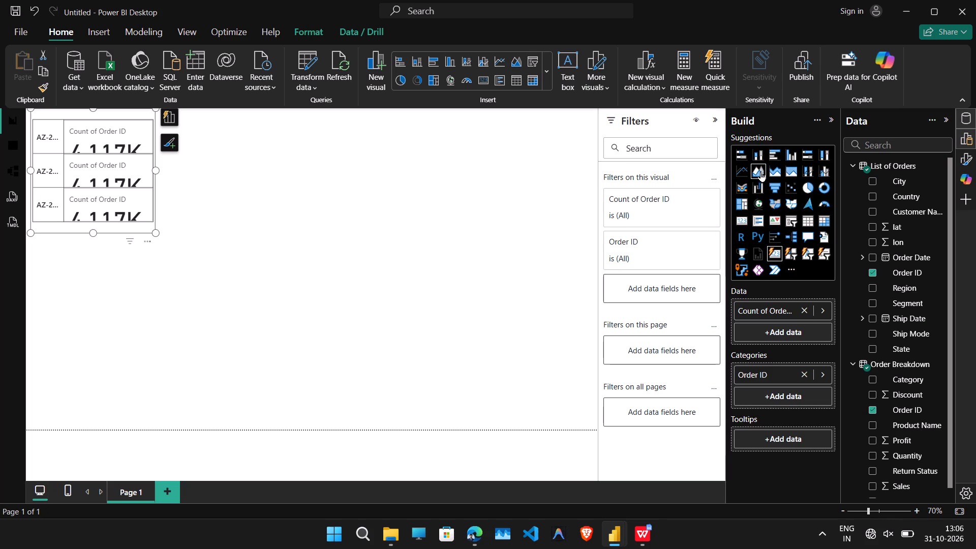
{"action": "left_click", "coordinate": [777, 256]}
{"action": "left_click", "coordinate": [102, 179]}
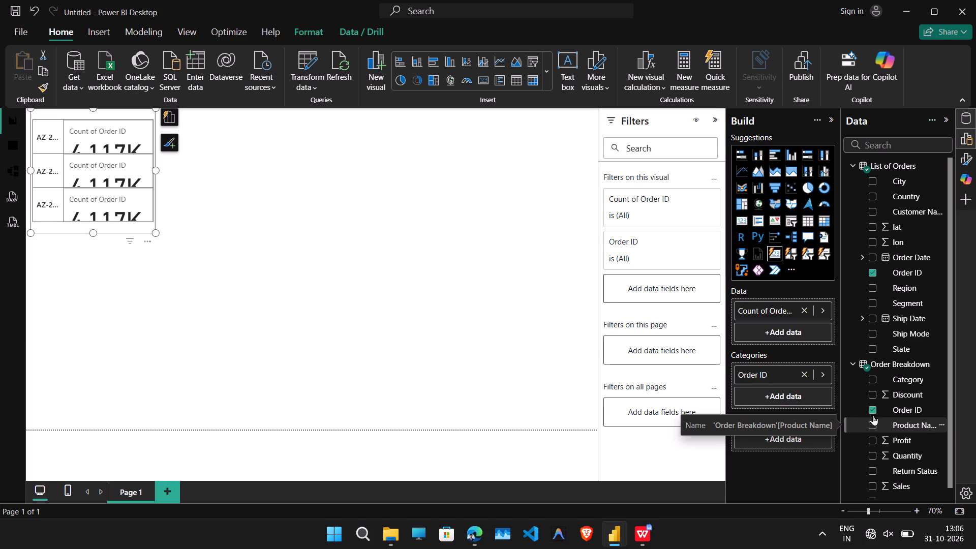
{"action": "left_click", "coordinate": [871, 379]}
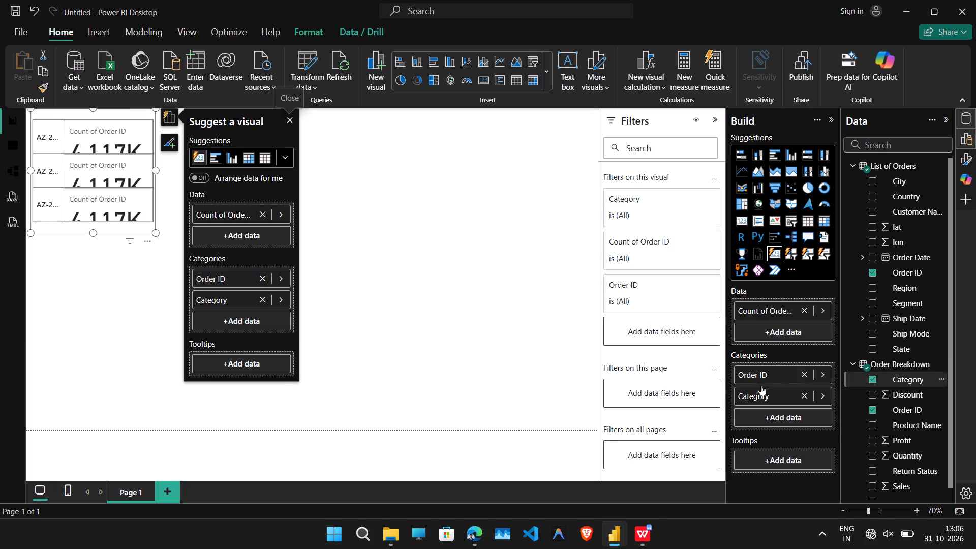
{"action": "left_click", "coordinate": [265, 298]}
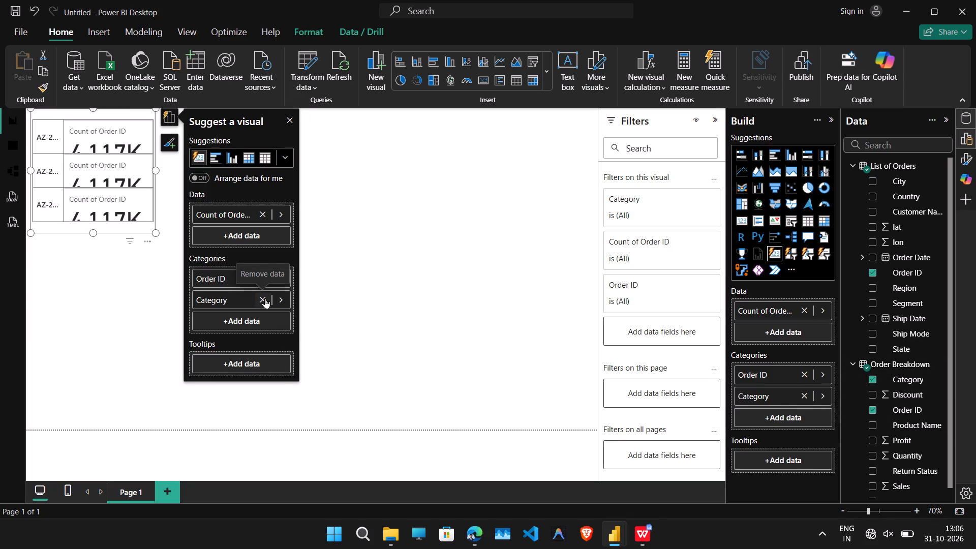
Remove the Order ID field from the card's categories.
{"action": "left_click", "coordinate": [263, 273]}
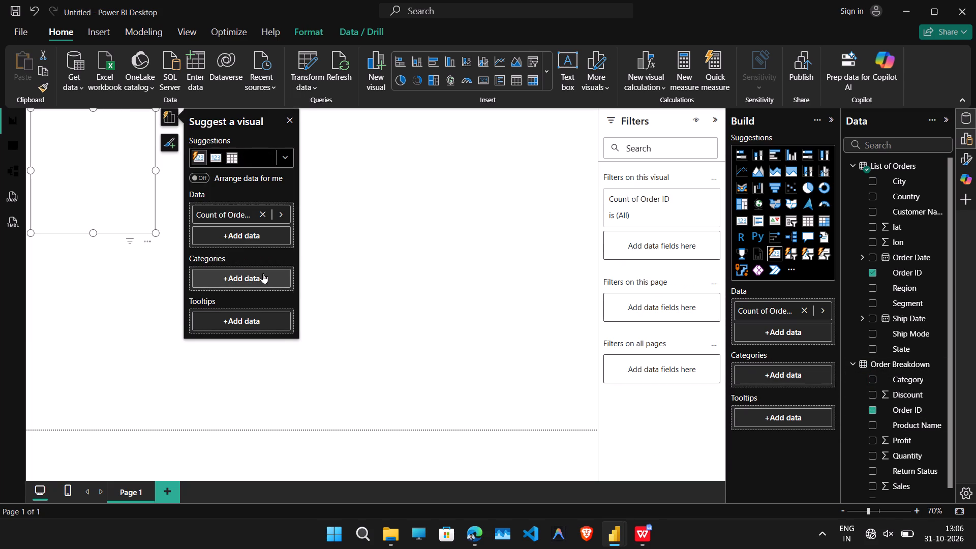
{"action": "left_click", "coordinate": [96, 283]}
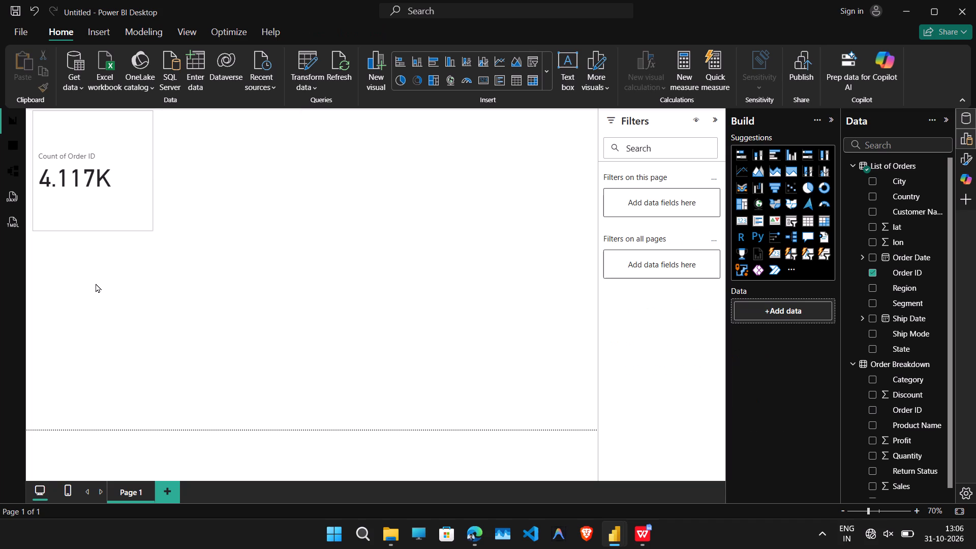
Add a second Card (new) visual with the Country field from List of Orders as its data value.
{"action": "left_click", "coordinate": [780, 253]}
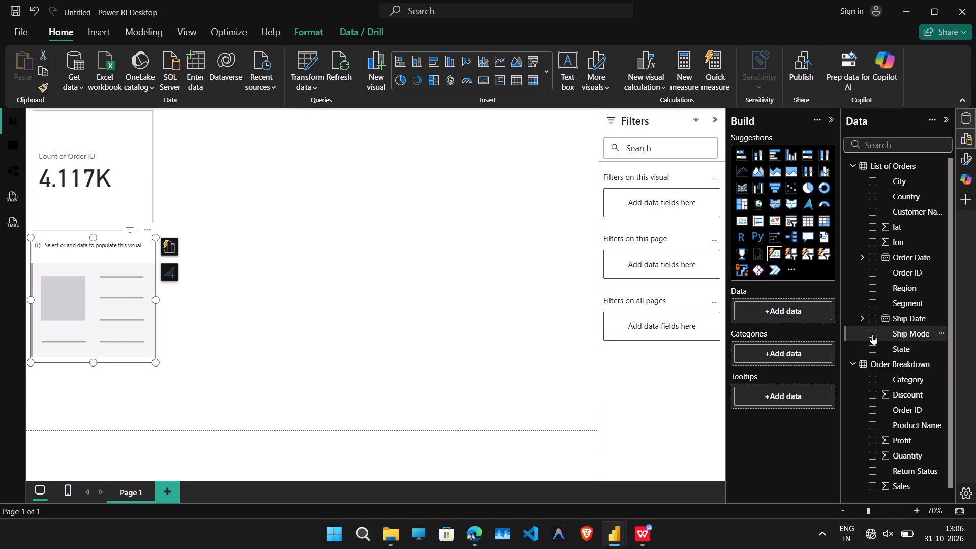
{"action": "left_click", "coordinate": [872, 283]}
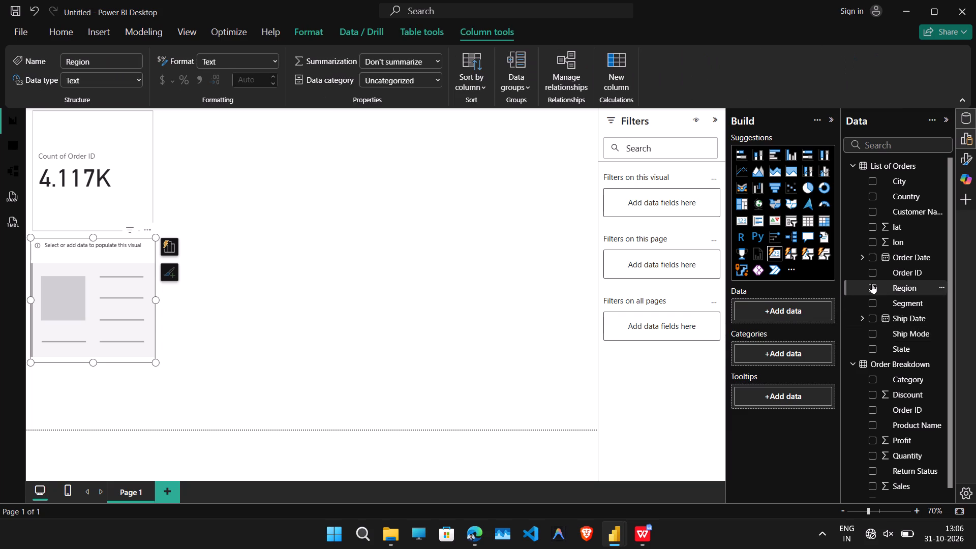
{"action": "left_click", "coordinate": [776, 310]}
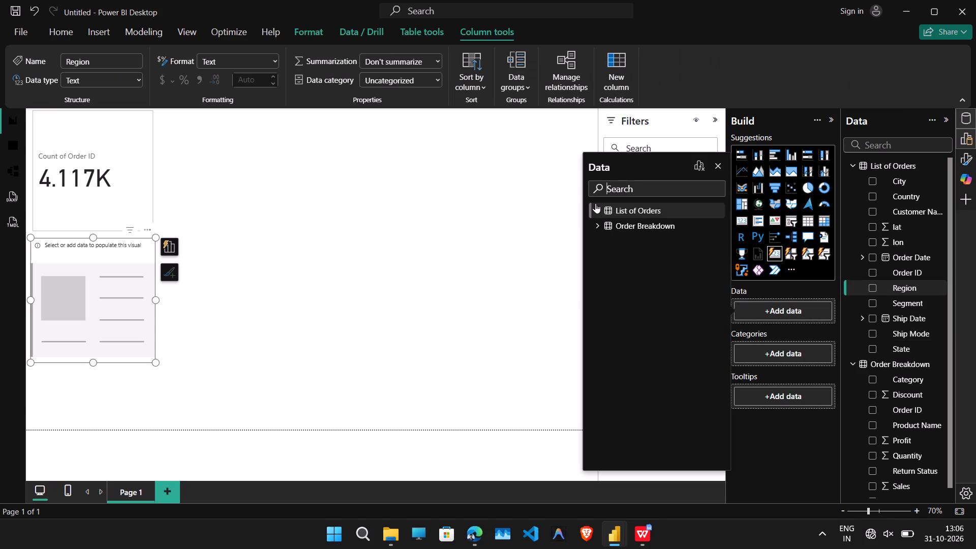
{"action": "left_click", "coordinate": [595, 203]}
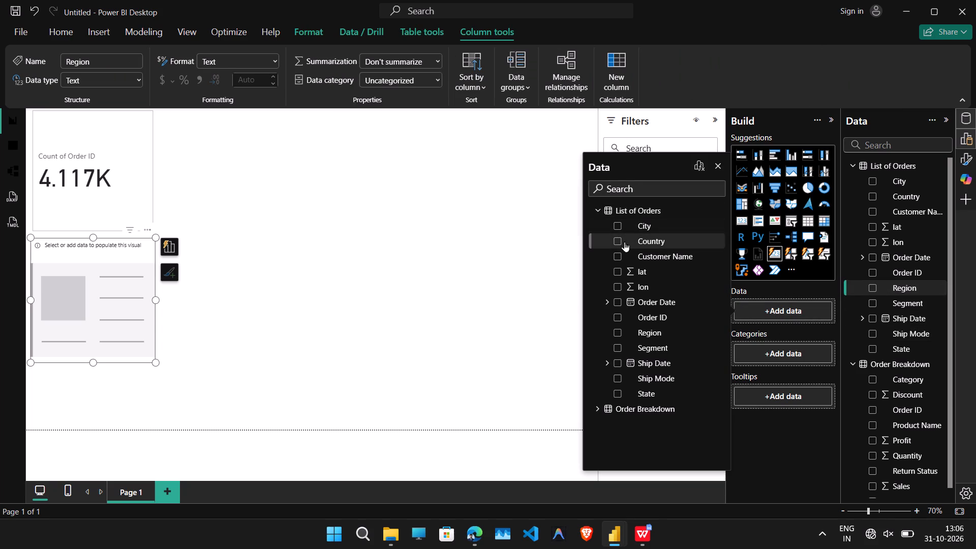
{"action": "left_click", "coordinate": [616, 240]}
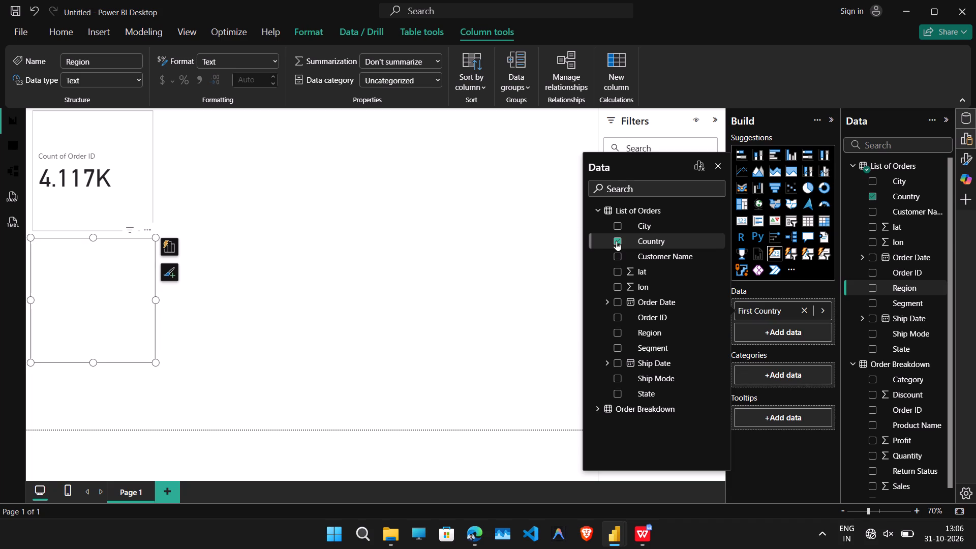
{"action": "left_click", "coordinate": [616, 240]}
{"action": "left_click", "coordinate": [616, 240]}
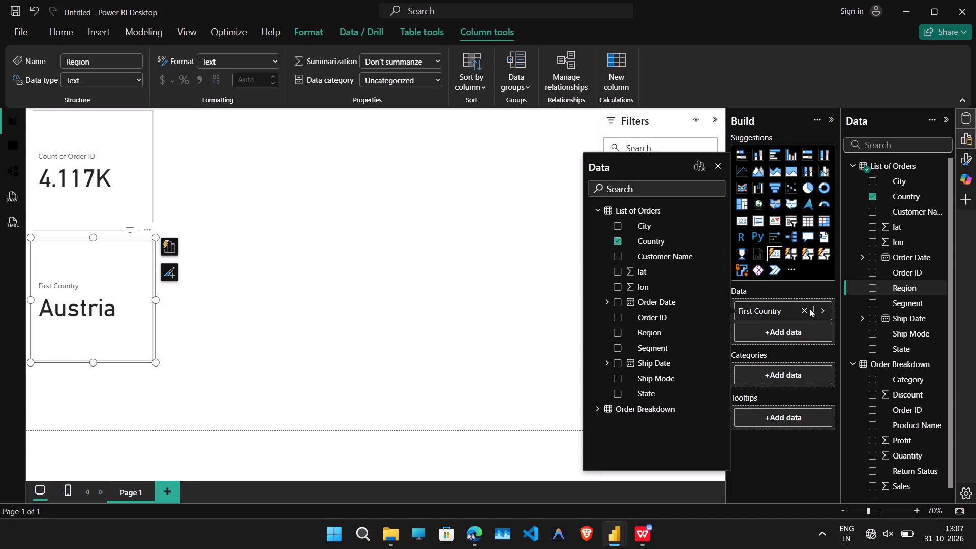
Set the summarization of the second card's Country value to Count (Distinct).
{"action": "left_click", "coordinate": [817, 307]}
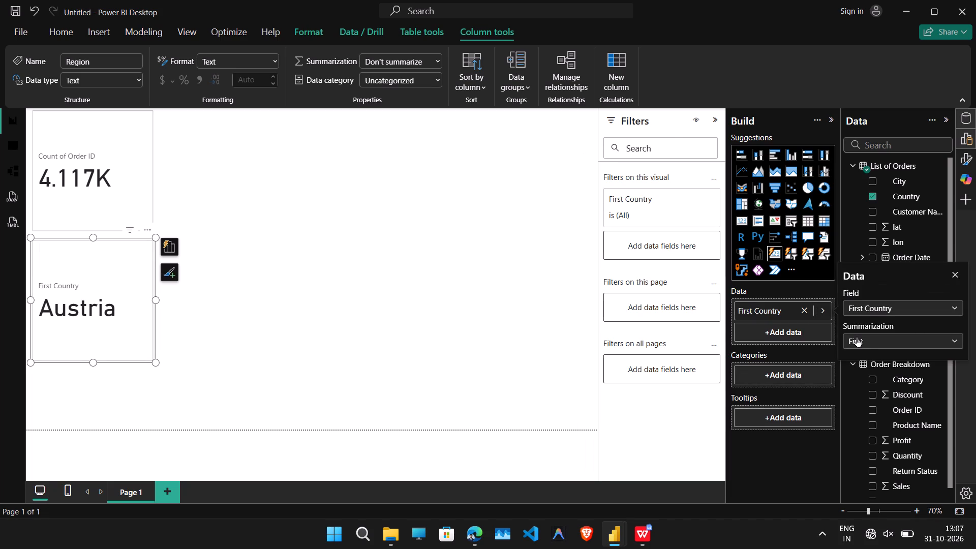
{"action": "left_click", "coordinate": [867, 343]}
{"action": "left_click", "coordinate": [870, 396]}
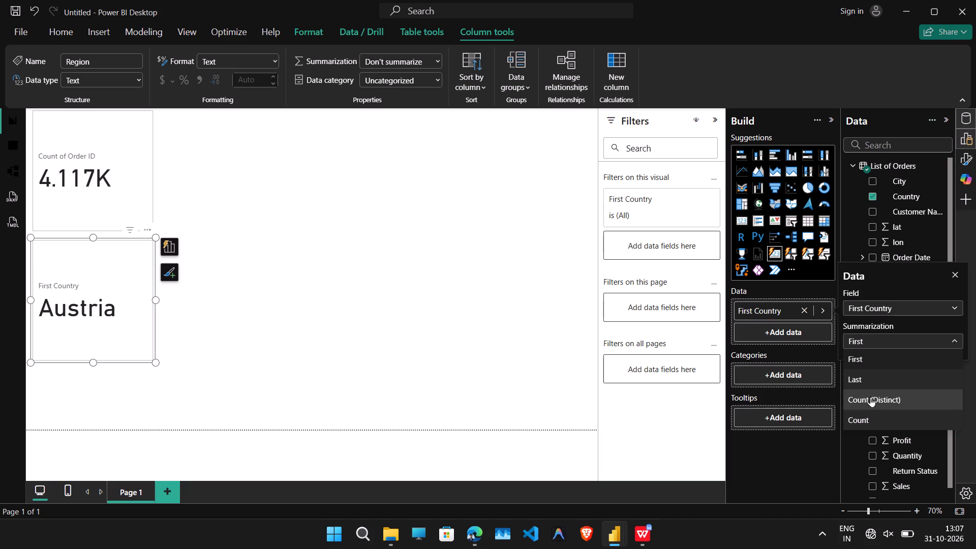
{"action": "left_click", "coordinate": [559, 283]}
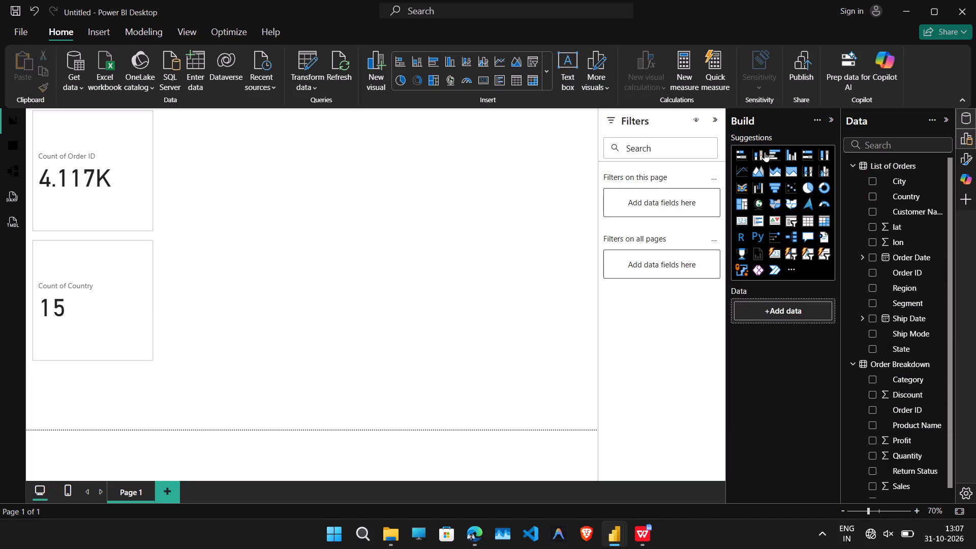
Add an empty stacked bar chart visual to Page 1.
{"action": "left_click", "coordinate": [740, 153]}
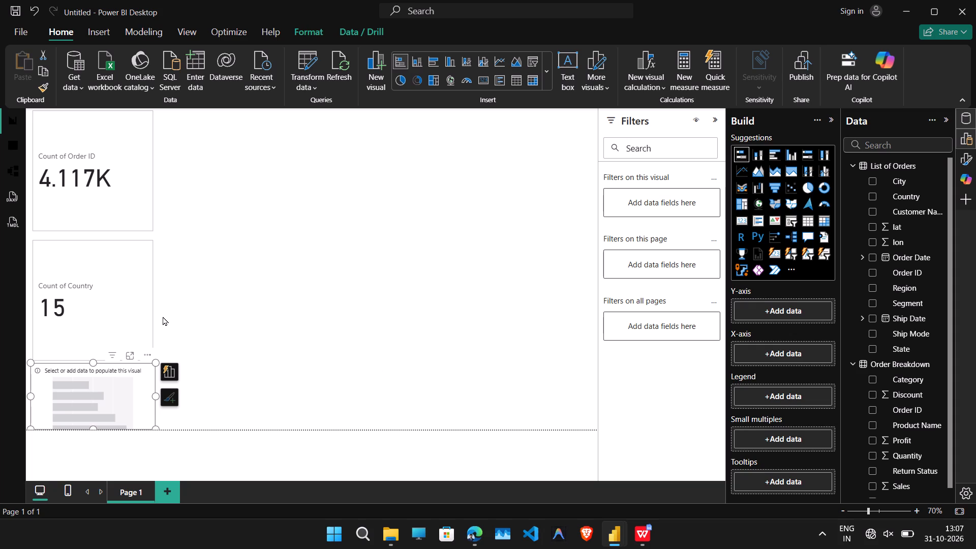
Shorten the Country card and the Order ID card by raising their bottom edges.
{"action": "left_click", "coordinate": [123, 286]}
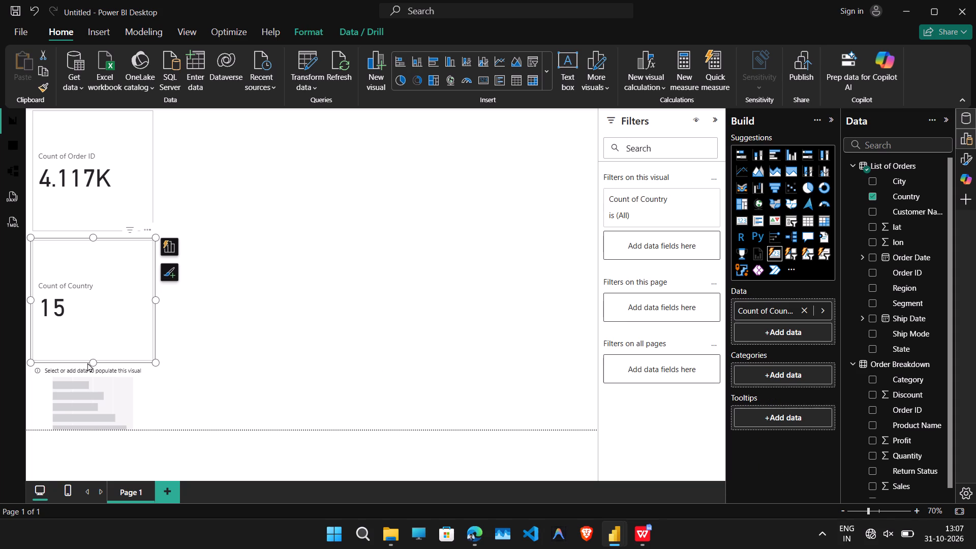
{"action": "left_click_drag", "start_coordinate": [93, 362], "coordinate": [91, 339]}
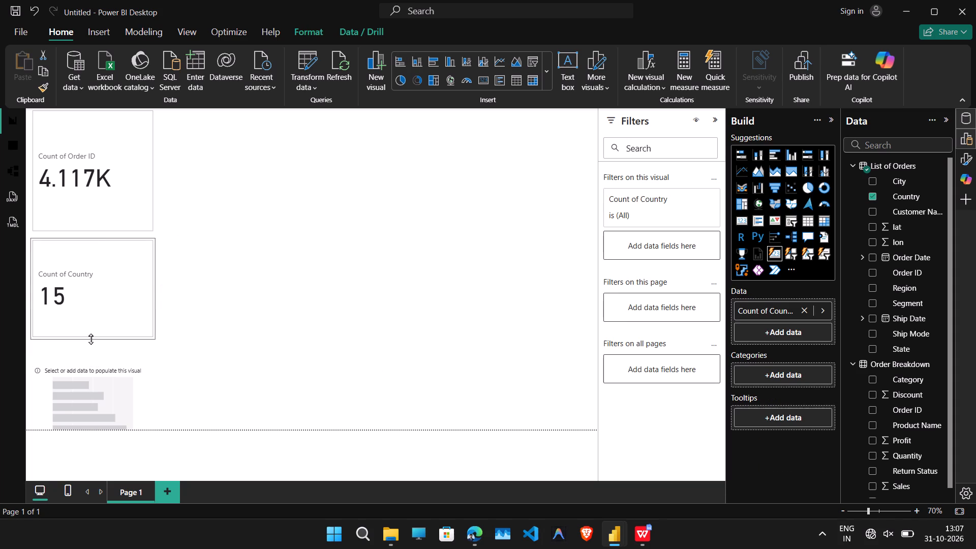
{"action": "left_click", "coordinate": [87, 196]}
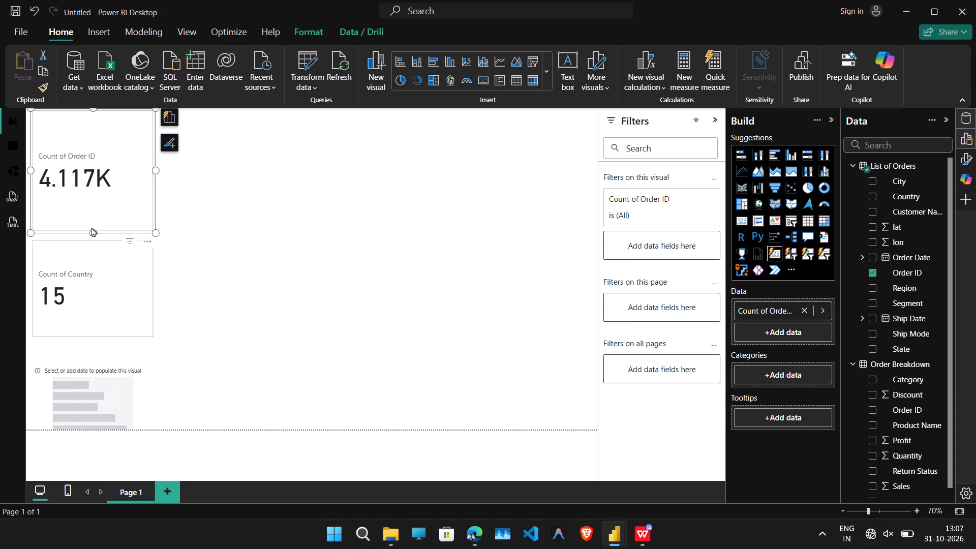
{"action": "left_click_drag", "start_coordinate": [95, 233], "coordinate": [95, 218]}
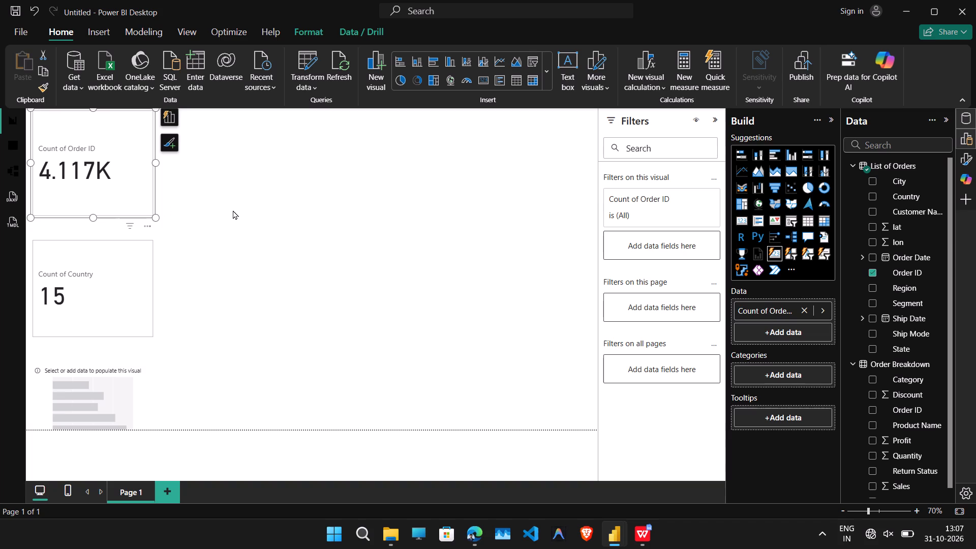
{"action": "left_click", "coordinate": [233, 210]}
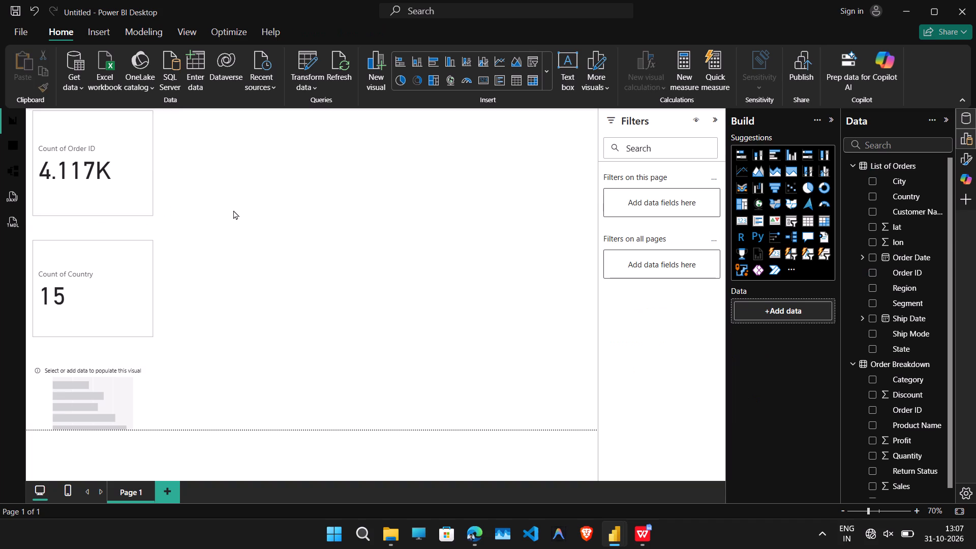
Save the report in the Downloads folder under the name JS Mart Data.pbix.
{"action": "key", "text": "ctrl+s"}
{"action": "left_click", "coordinate": [22, 33]}
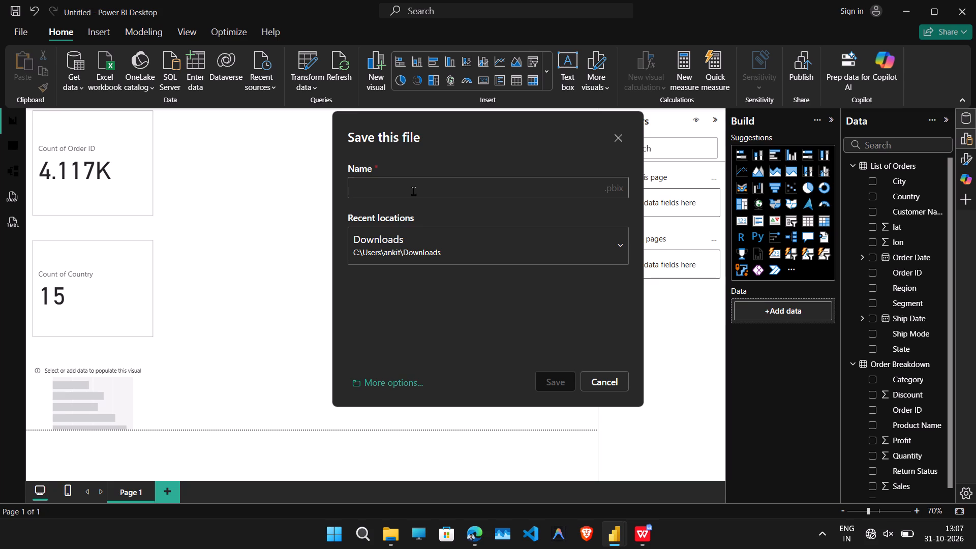
{"action": "left_click", "coordinate": [388, 538]}
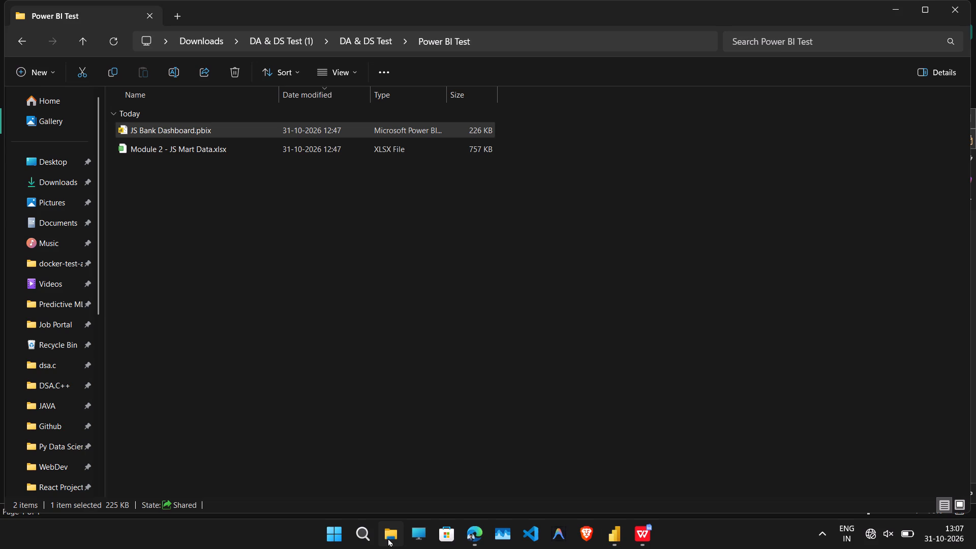
{"action": "left_click", "coordinate": [388, 538]}
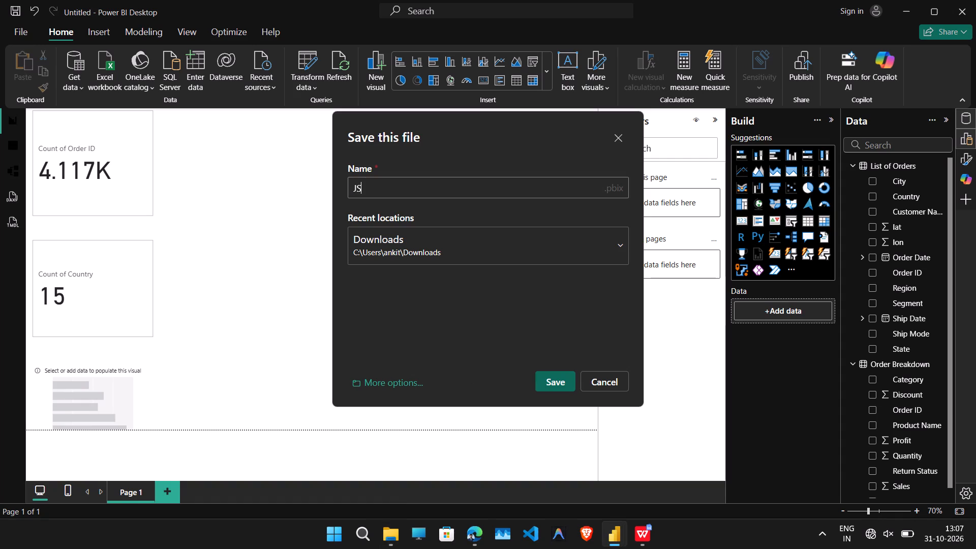
{"action": "type", "text": "art"}
{"action": "key", "text": "space"}
{"action": "type", "text": ".pbix"}
{"action": "left_click", "coordinate": [384, 538]}
{"action": "left_click", "coordinate": [384, 538]}
{"action": "left_click", "coordinate": [554, 377]}
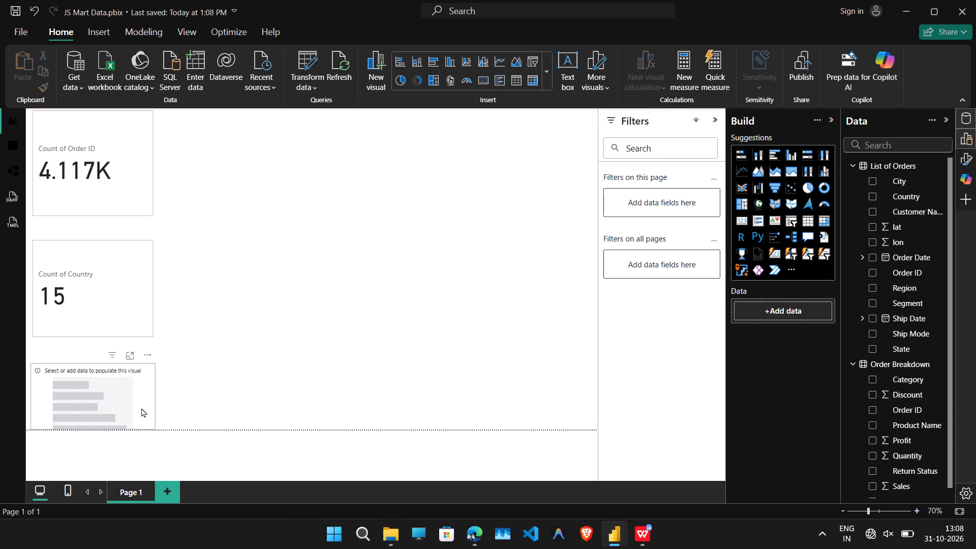
Fill the stacked bar chart with Region on the Y-axis and Count of Product Name on the X-axis.
{"action": "left_click", "coordinate": [103, 397]}
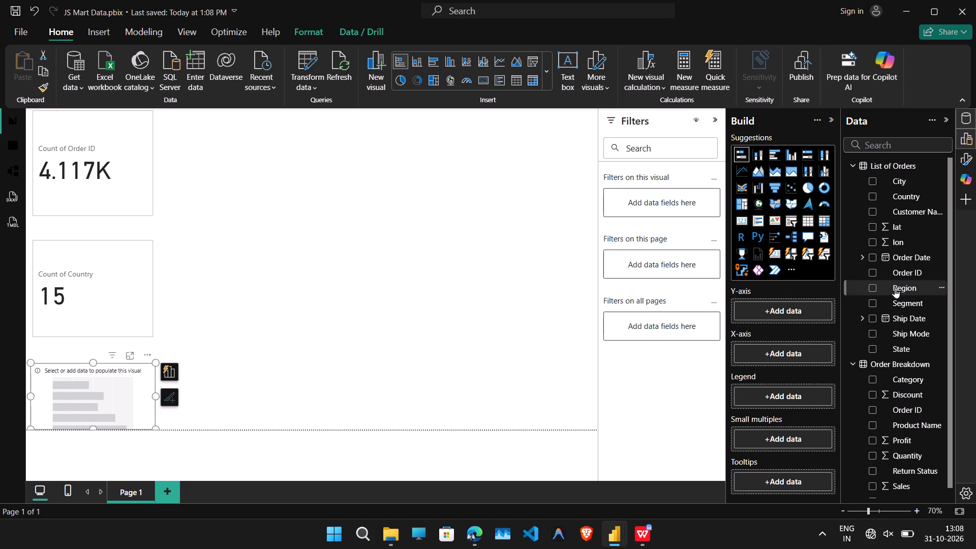
{"action": "left_click", "coordinate": [872, 287]}
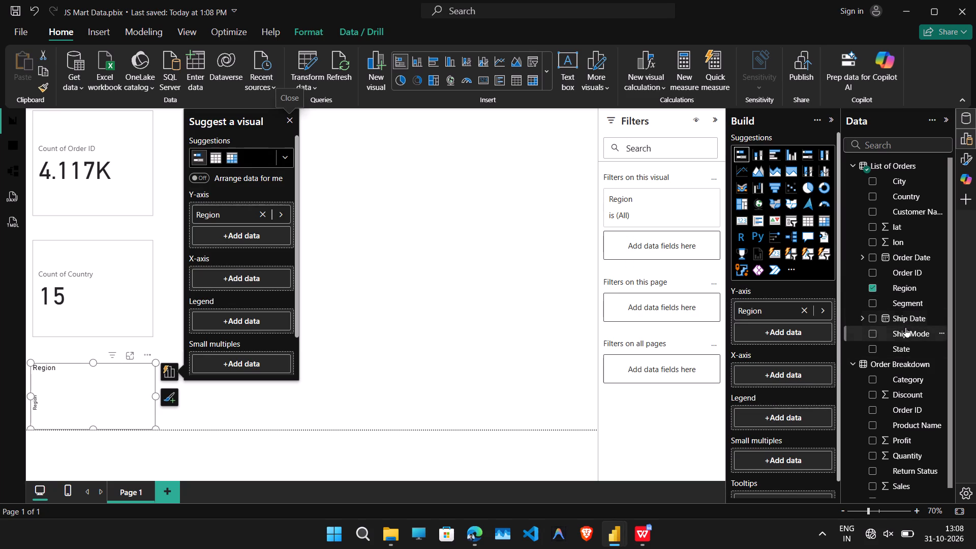
{"action": "scroll", "coordinate": [899, 377], "scroll_direction": "down", "scroll_amount": 1}
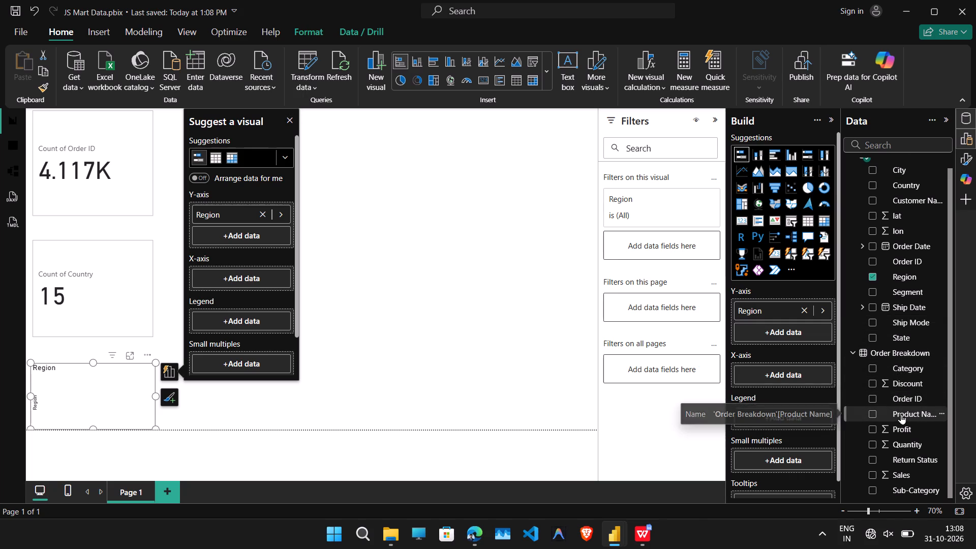
{"action": "left_click_drag", "start_coordinate": [901, 414], "coordinate": [777, 375]}
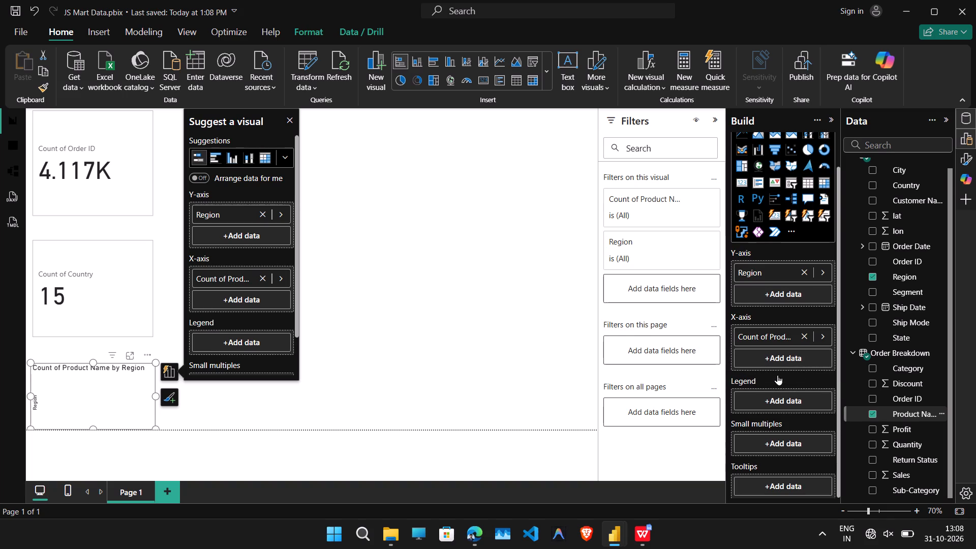
Split the stacked bar chart into small multiples by the Quantity field from Order Breakdown.
{"action": "left_click_drag", "start_coordinate": [902, 426], "coordinate": [785, 443]}
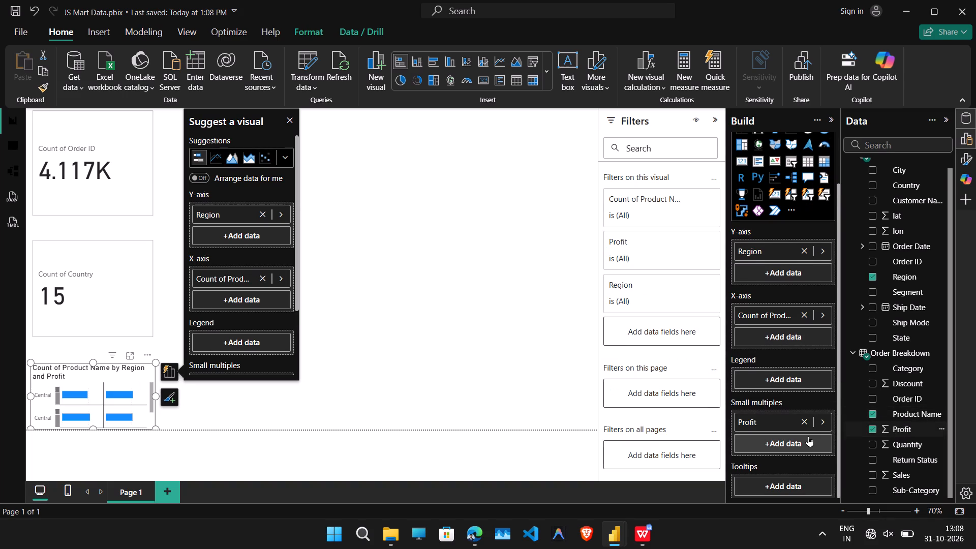
{"action": "left_click", "coordinate": [805, 419]}
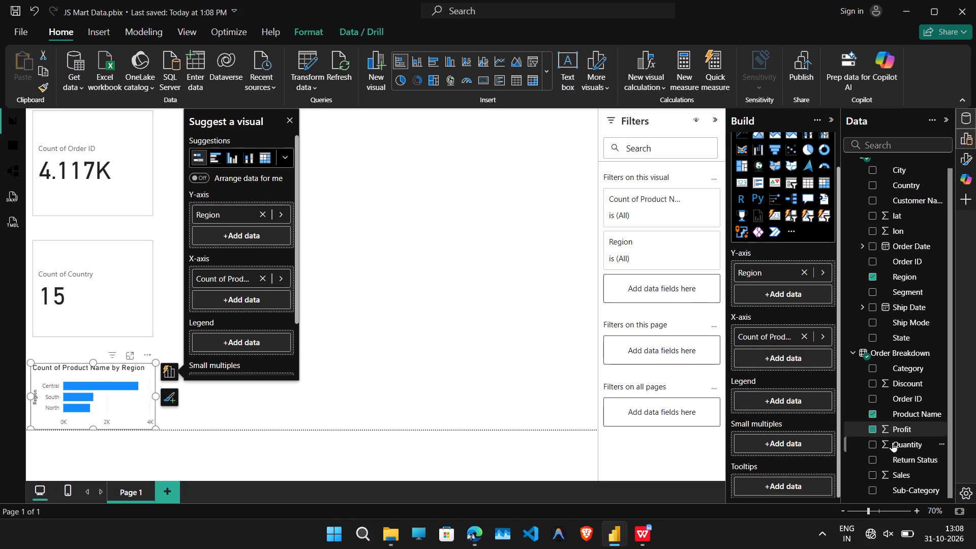
{"action": "left_click_drag", "start_coordinate": [892, 442], "coordinate": [785, 441]}
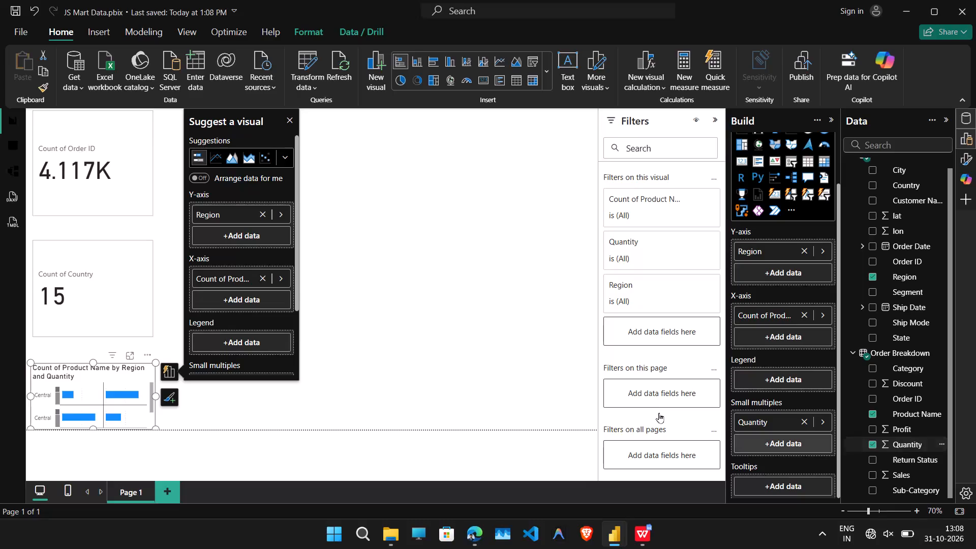
Make the stacked bar chart taller by raising its top edge to just below the Country card.
{"action": "left_click", "coordinate": [95, 367]}
{"action": "left_click_drag", "start_coordinate": [94, 364], "coordinate": [94, 365]}
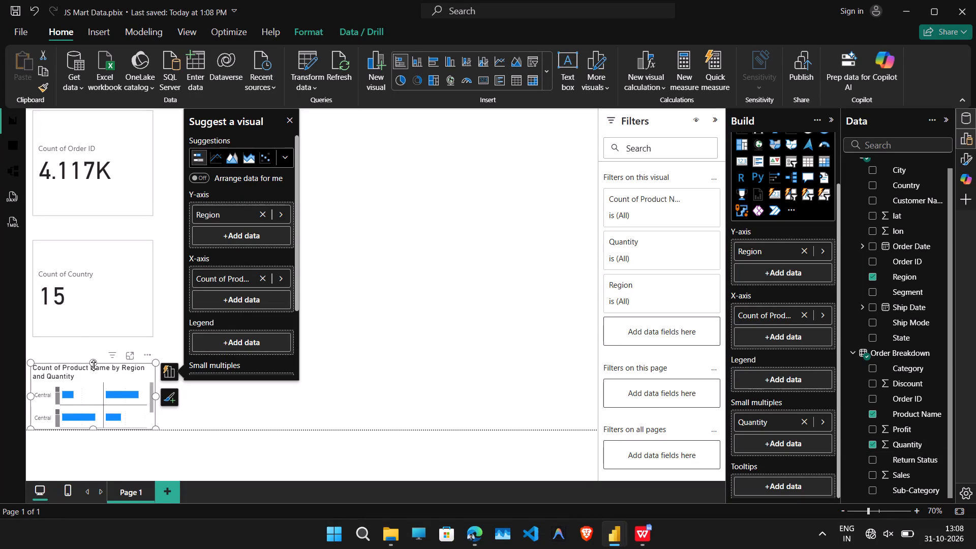
{"action": "left_click_drag", "start_coordinate": [94, 365], "coordinate": [92, 343]}
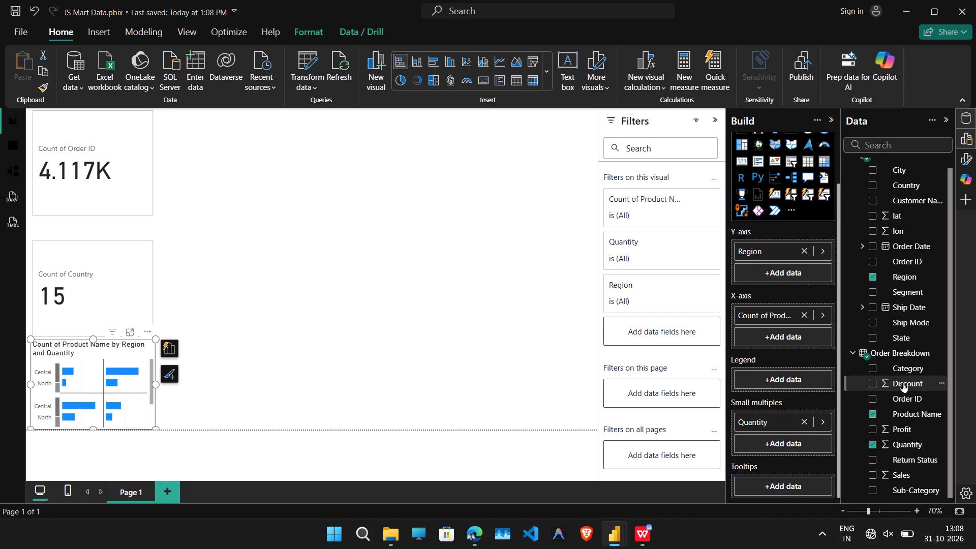
Set the Category field from Order Breakdown as the stacked bar chart's legend.
{"action": "left_click_drag", "start_coordinate": [908, 366], "coordinate": [773, 382]}
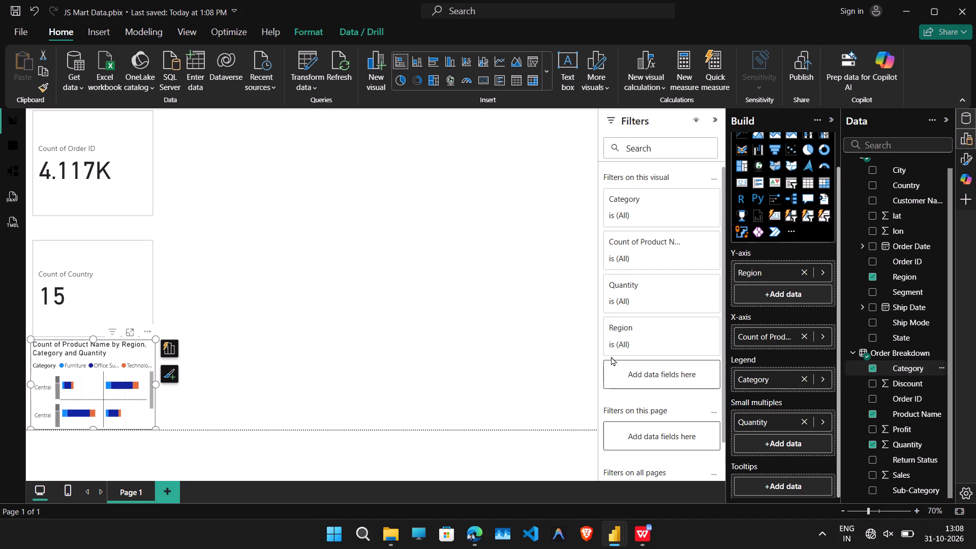
{"action": "left_click", "coordinate": [300, 188]}
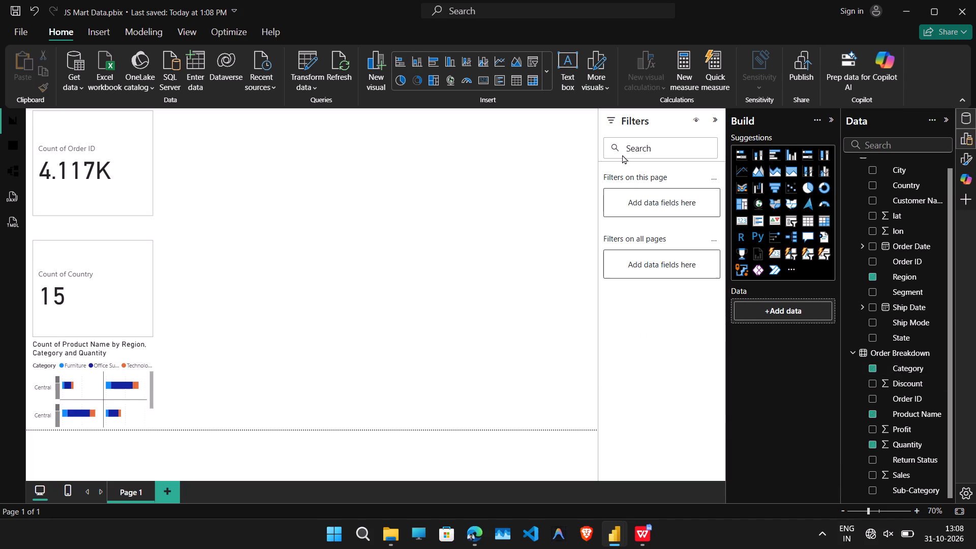
Add a clustered bar chart to Page 1 with Country on the Y-axis and City as the legend.
{"action": "left_click", "coordinate": [772, 158]}
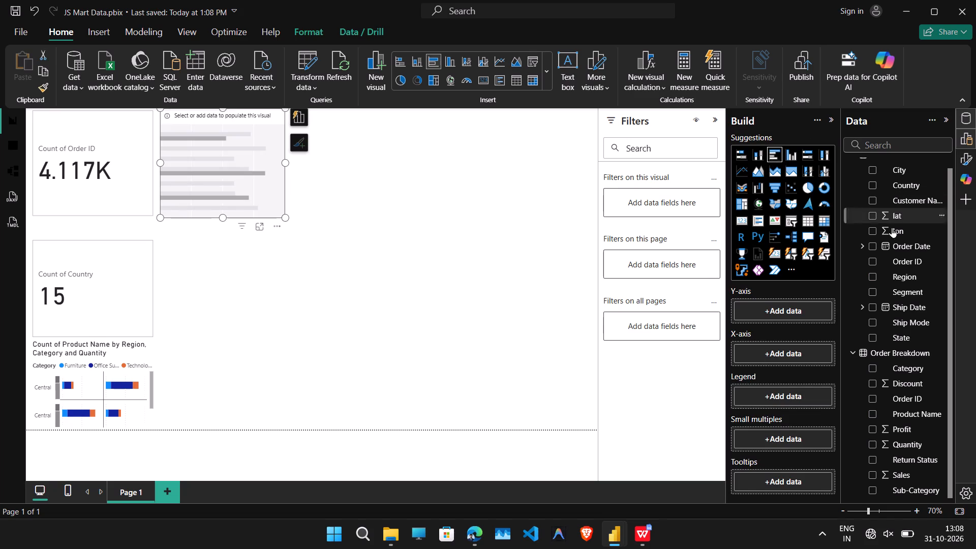
{"action": "scroll", "coordinate": [889, 233], "scroll_direction": "up", "scroll_amount": 1}
{"action": "left_click", "coordinate": [873, 197]}
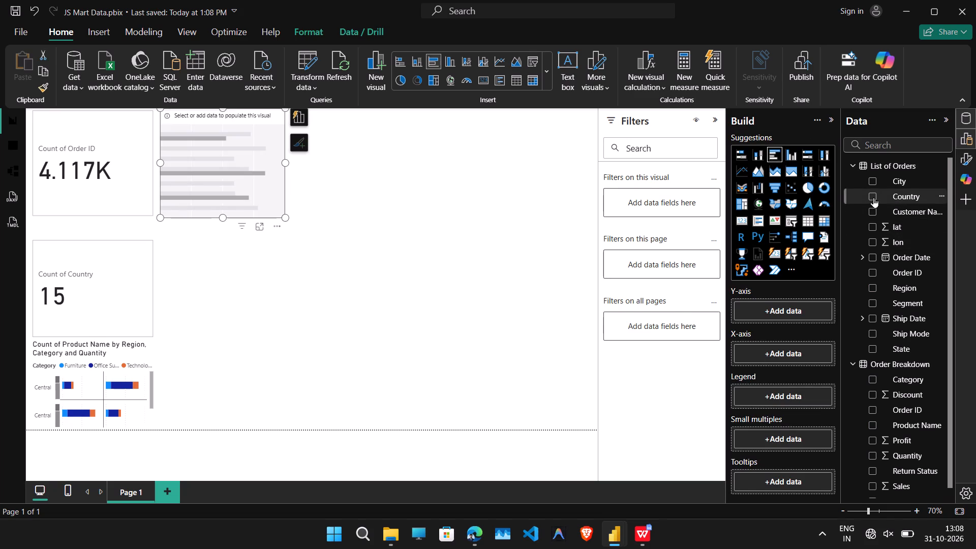
{"action": "left_click", "coordinate": [872, 179]}
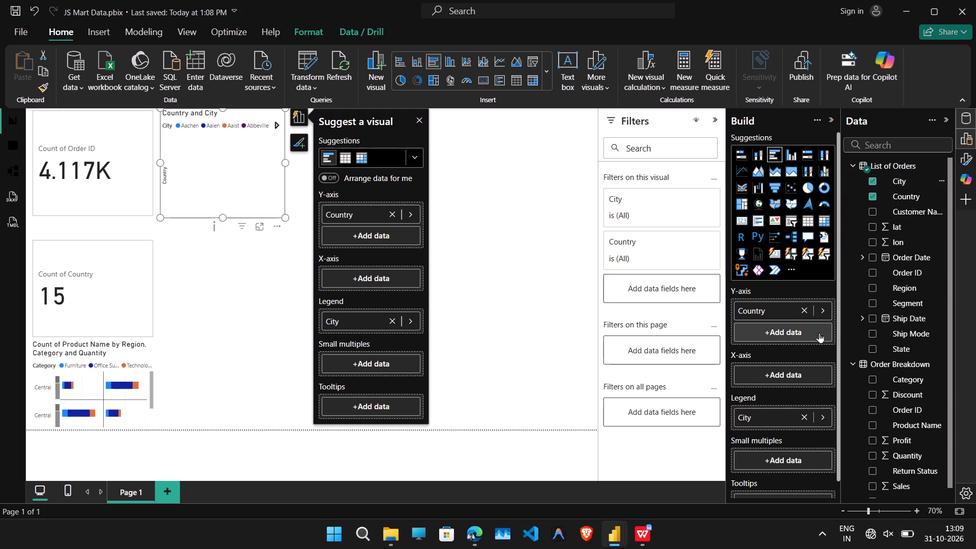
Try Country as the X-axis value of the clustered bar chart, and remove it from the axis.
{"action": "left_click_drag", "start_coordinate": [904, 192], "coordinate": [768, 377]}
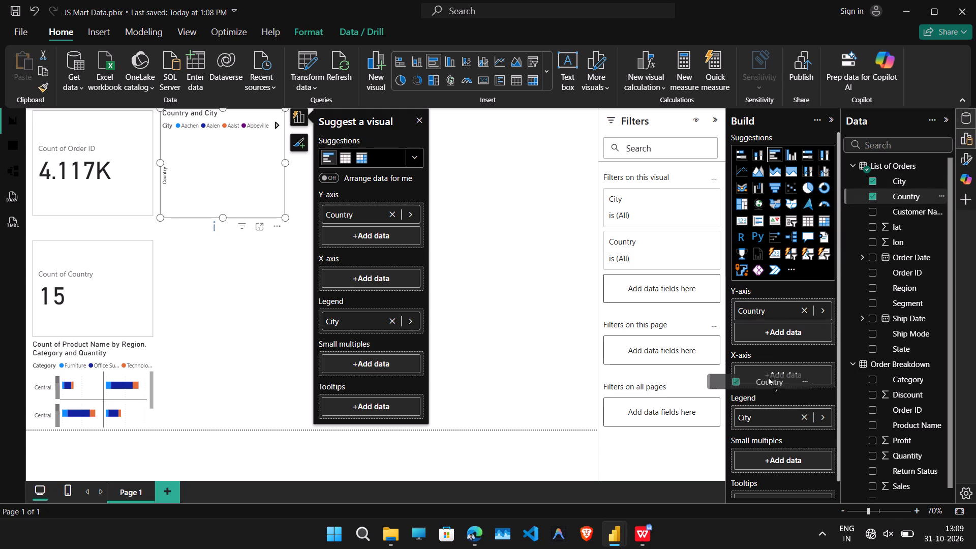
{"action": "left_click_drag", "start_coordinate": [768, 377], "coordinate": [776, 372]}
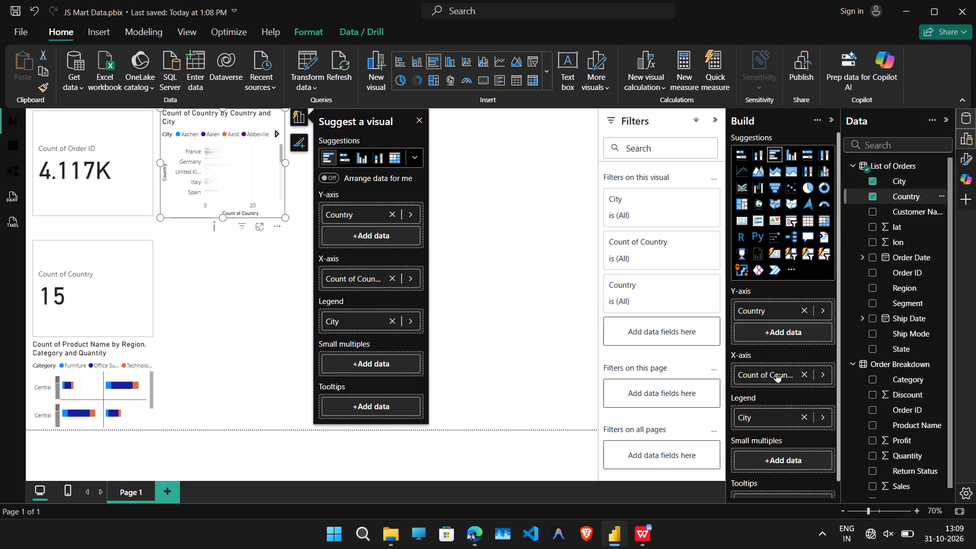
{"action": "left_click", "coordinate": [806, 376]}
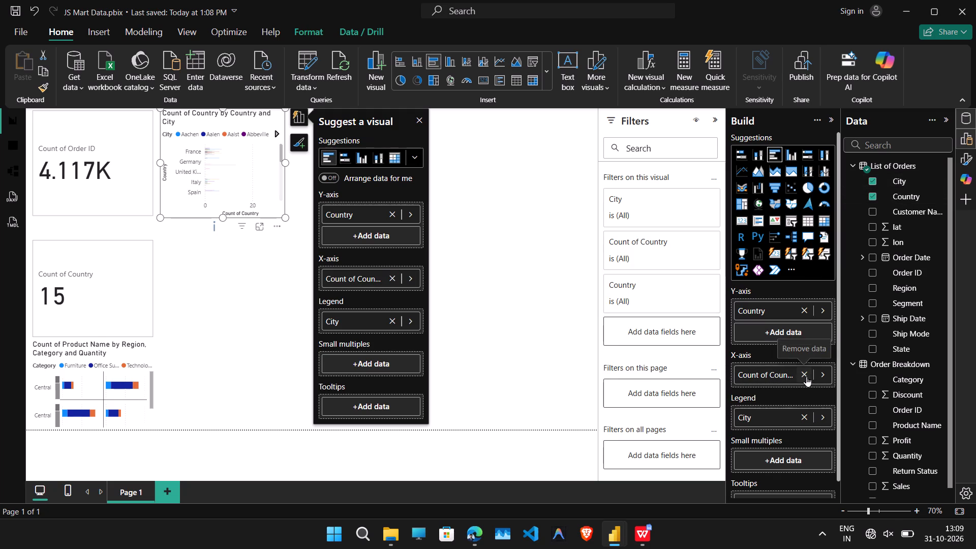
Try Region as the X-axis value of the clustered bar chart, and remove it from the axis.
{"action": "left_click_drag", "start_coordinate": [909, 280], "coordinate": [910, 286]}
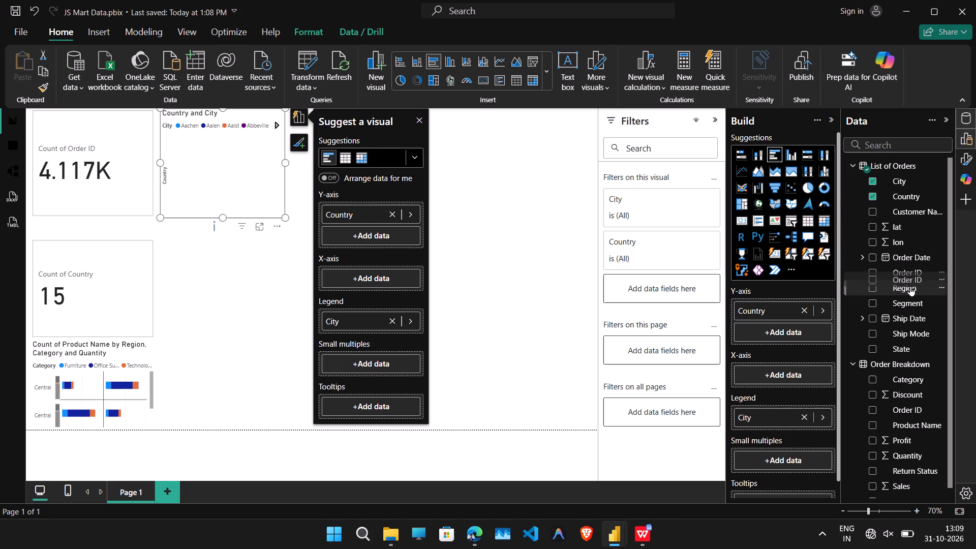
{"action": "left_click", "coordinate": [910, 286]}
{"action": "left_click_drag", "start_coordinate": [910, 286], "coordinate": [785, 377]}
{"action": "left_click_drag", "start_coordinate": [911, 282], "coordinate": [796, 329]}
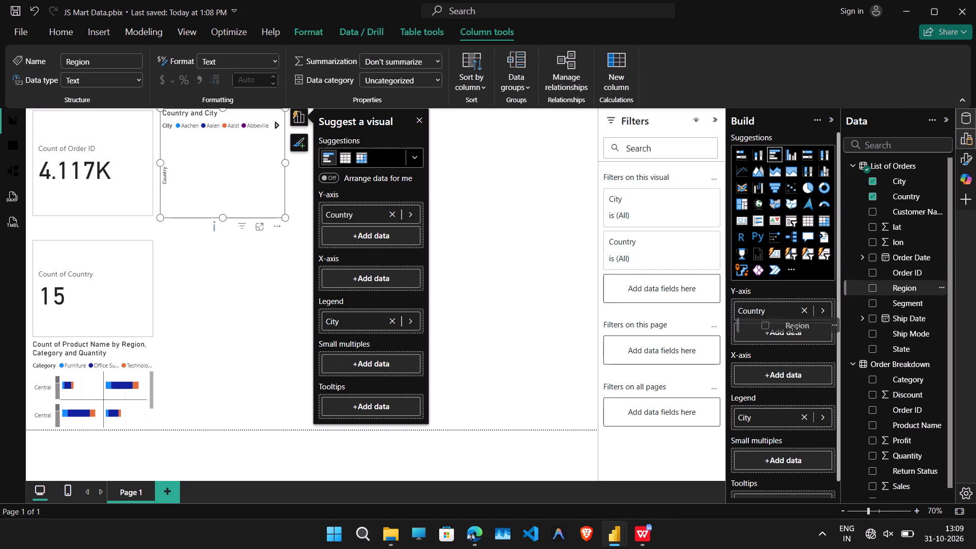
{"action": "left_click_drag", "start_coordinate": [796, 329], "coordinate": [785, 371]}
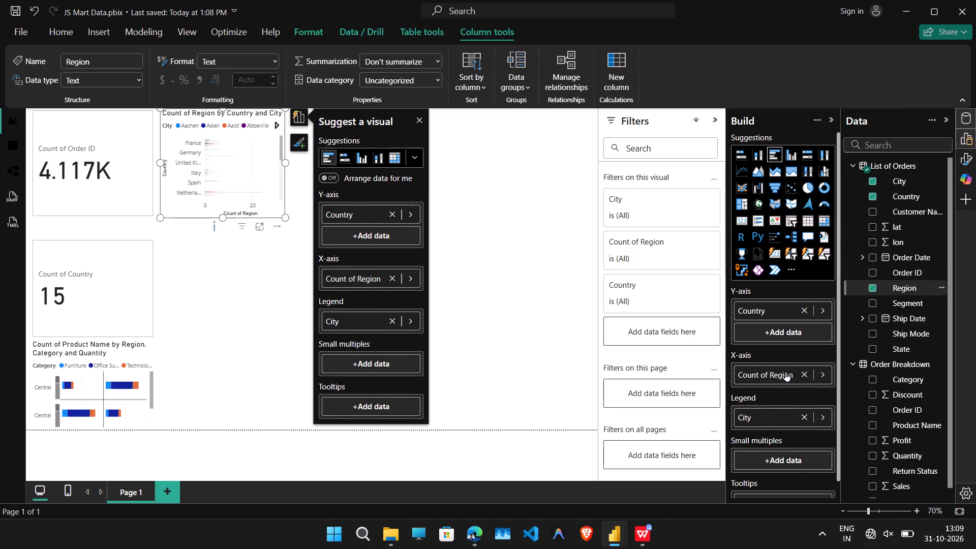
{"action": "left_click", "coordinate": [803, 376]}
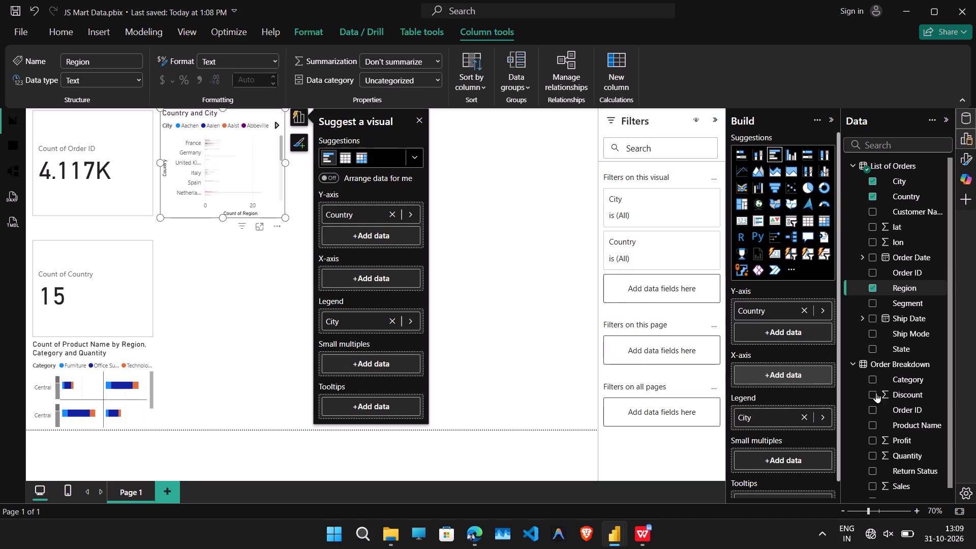
Set the Category field from Order Breakdown as the X-axis value of the clustered bar chart.
{"action": "scroll", "coordinate": [882, 392], "scroll_direction": "down", "scroll_amount": 1}
{"action": "left_click_drag", "start_coordinate": [903, 362], "coordinate": [786, 377]}
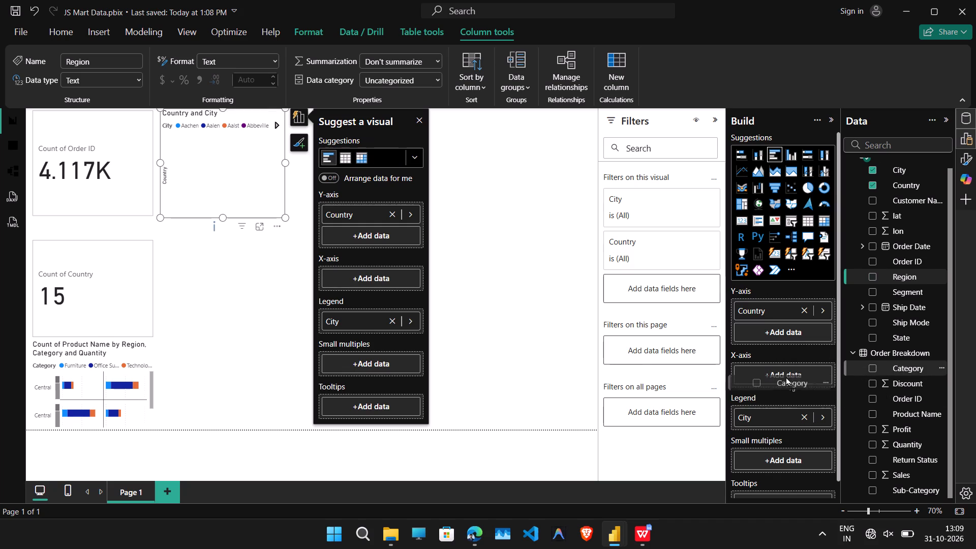
{"action": "left_click_drag", "start_coordinate": [786, 377], "coordinate": [786, 375]}
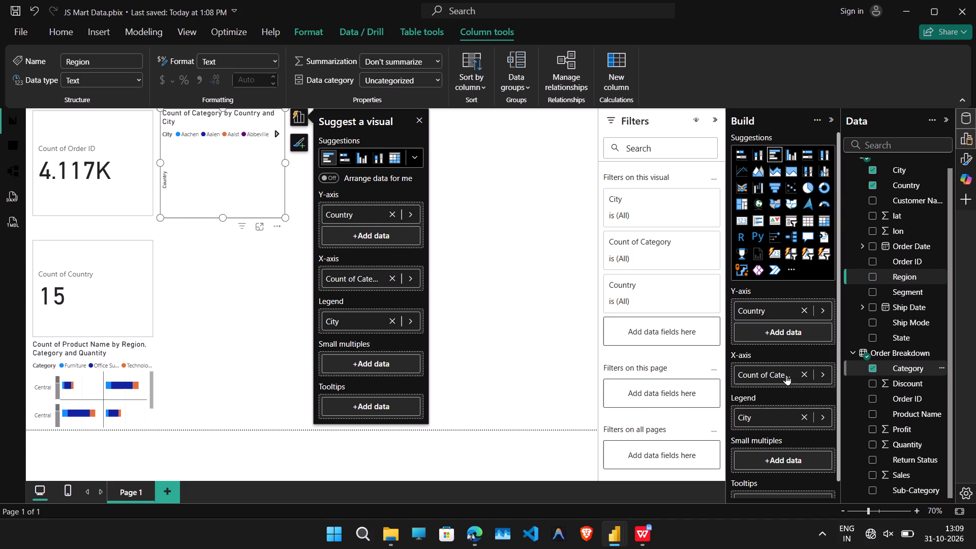
Set the summarization of the clustered bar chart's Category value to Count (Distinct).
{"action": "left_click", "coordinate": [826, 374]}
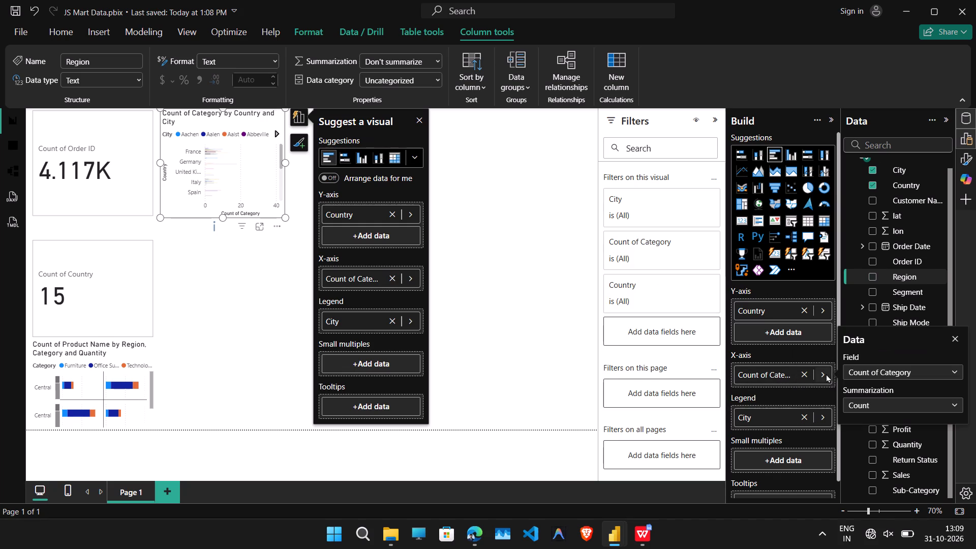
{"action": "left_click", "coordinate": [871, 404]}
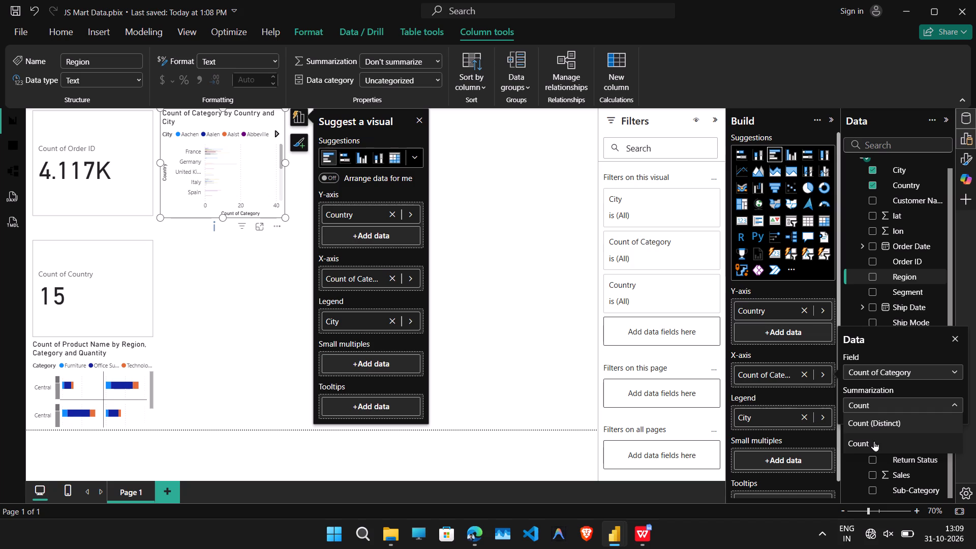
{"action": "left_click", "coordinate": [882, 425]}
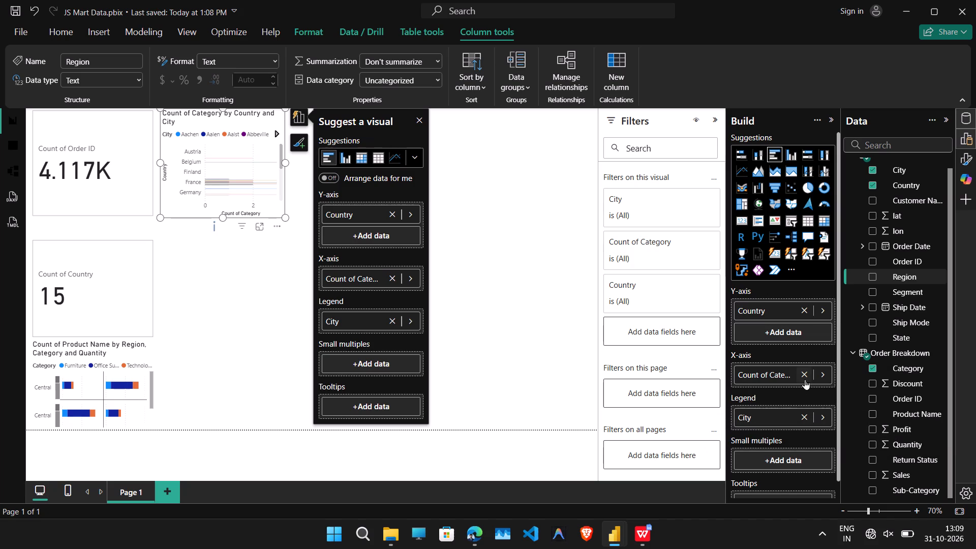
Replace Country with the Category field from Order Breakdown on the Y-axis of the clustered bar chart.
{"action": "left_click", "coordinate": [804, 308]}
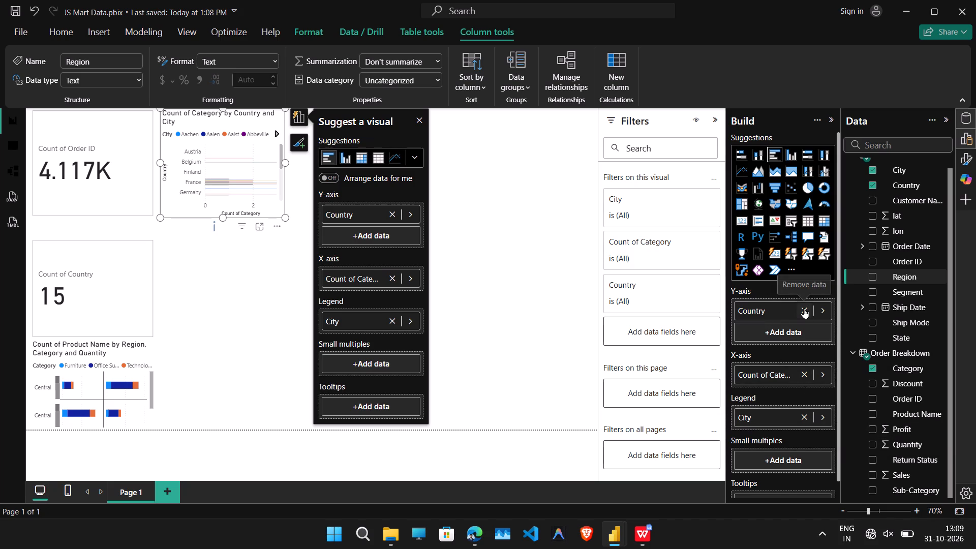
{"action": "scroll", "coordinate": [804, 308], "scroll_direction": "up", "scroll_amount": 1}
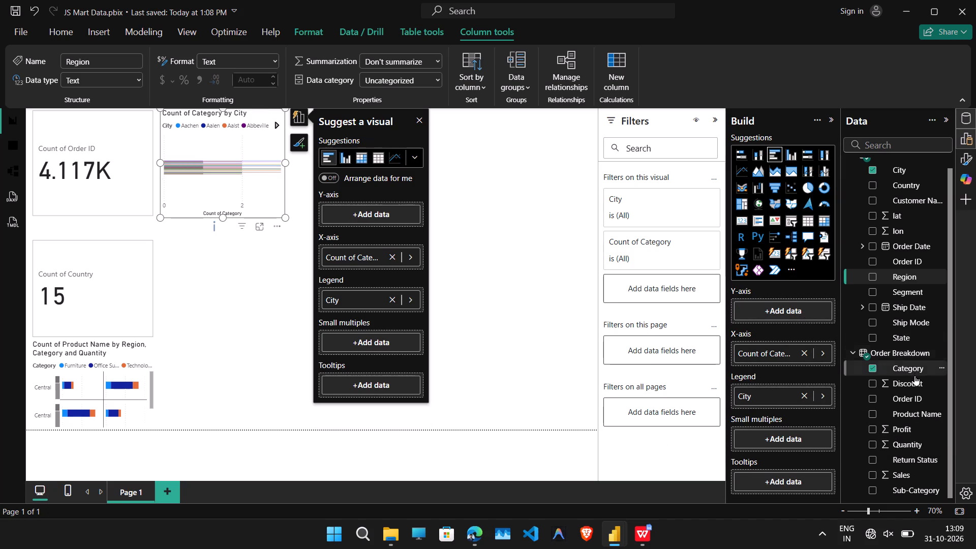
{"action": "left_click_drag", "start_coordinate": [905, 366], "coordinate": [780, 306]}
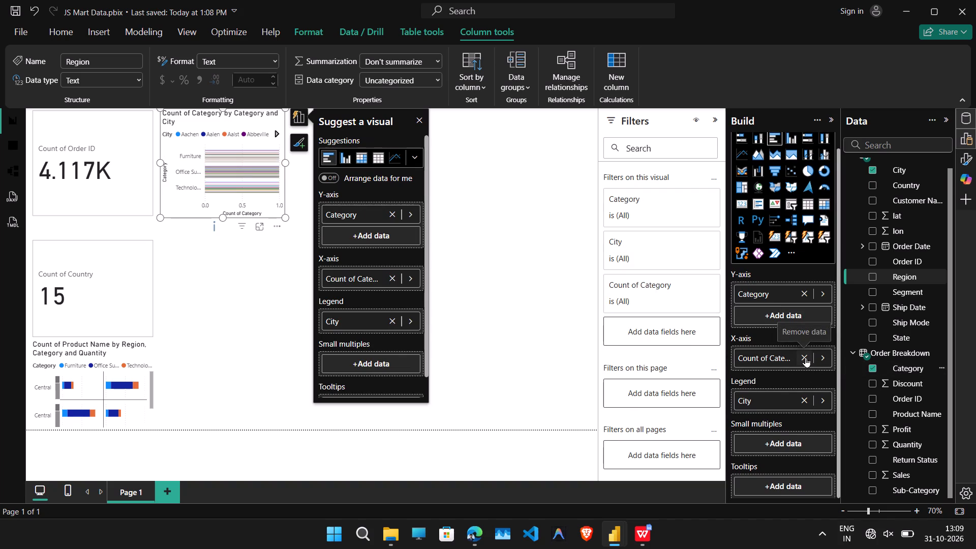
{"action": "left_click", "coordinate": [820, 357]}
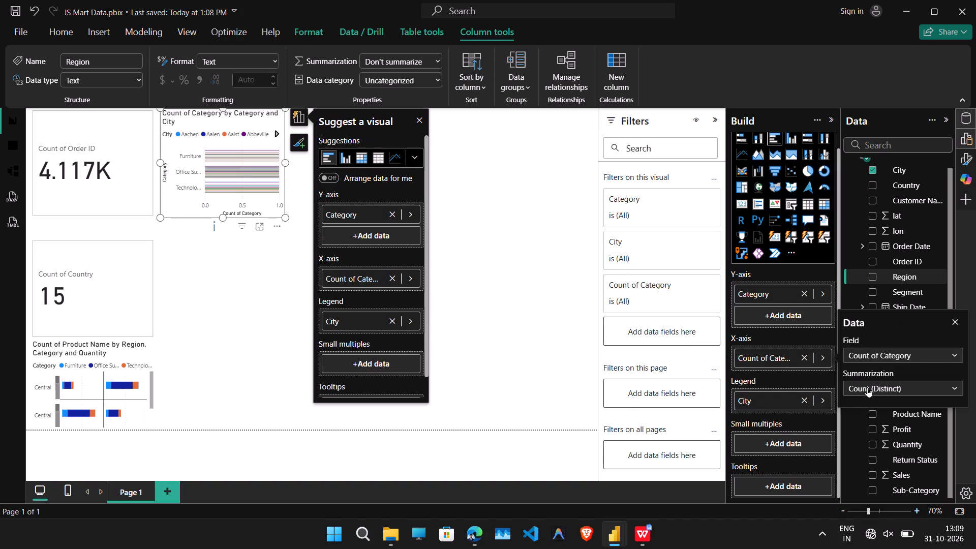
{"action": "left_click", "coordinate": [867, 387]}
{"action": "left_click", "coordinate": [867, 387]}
Remove City from the legend of the clustered bar chart and deselect the chart.
{"action": "left_click", "coordinate": [799, 402]}
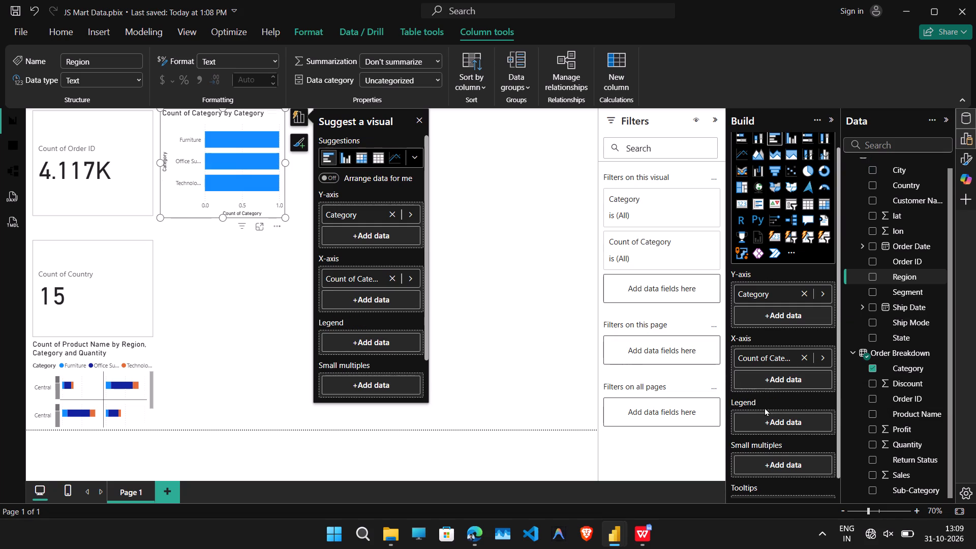
{"action": "left_click", "coordinate": [512, 329]}
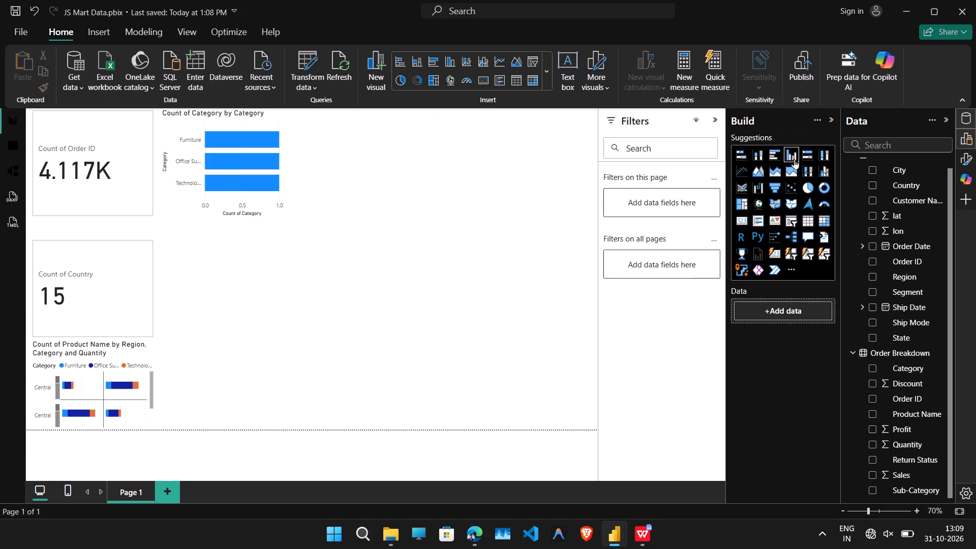
Add a clustered column chart to the page with Ship Mode on the X-axis.
{"action": "left_click_drag", "start_coordinate": [794, 159], "coordinate": [262, 279]}
{"action": "left_click", "coordinate": [795, 154]}
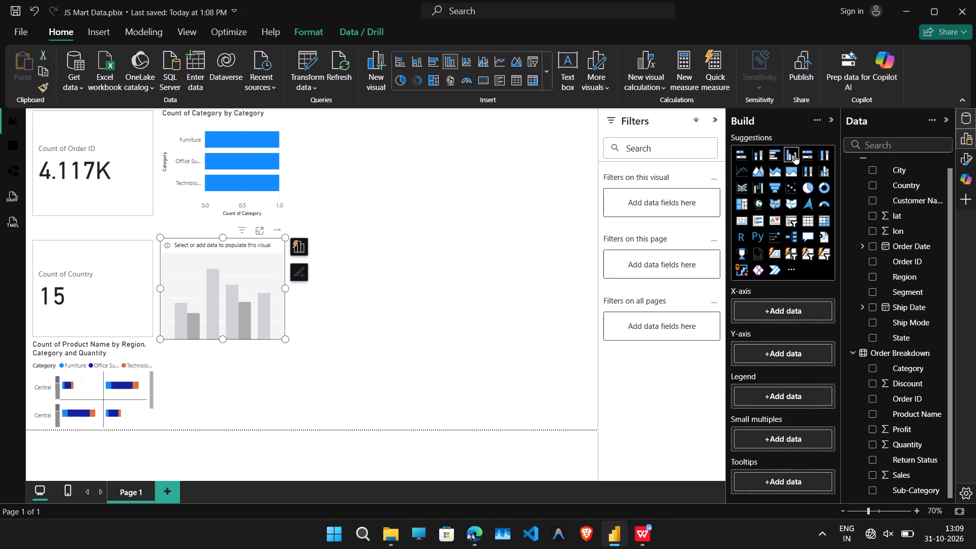
{"action": "left_click", "coordinate": [869, 319]}
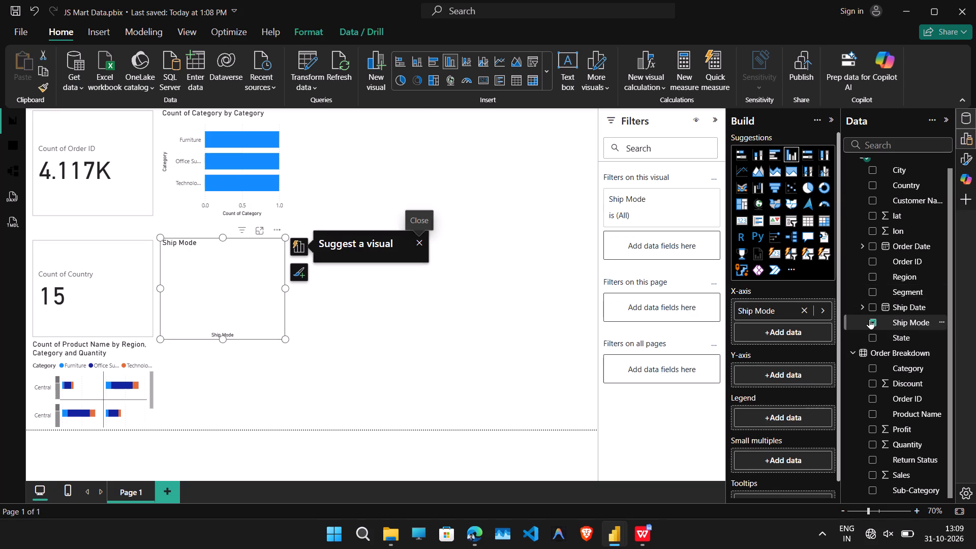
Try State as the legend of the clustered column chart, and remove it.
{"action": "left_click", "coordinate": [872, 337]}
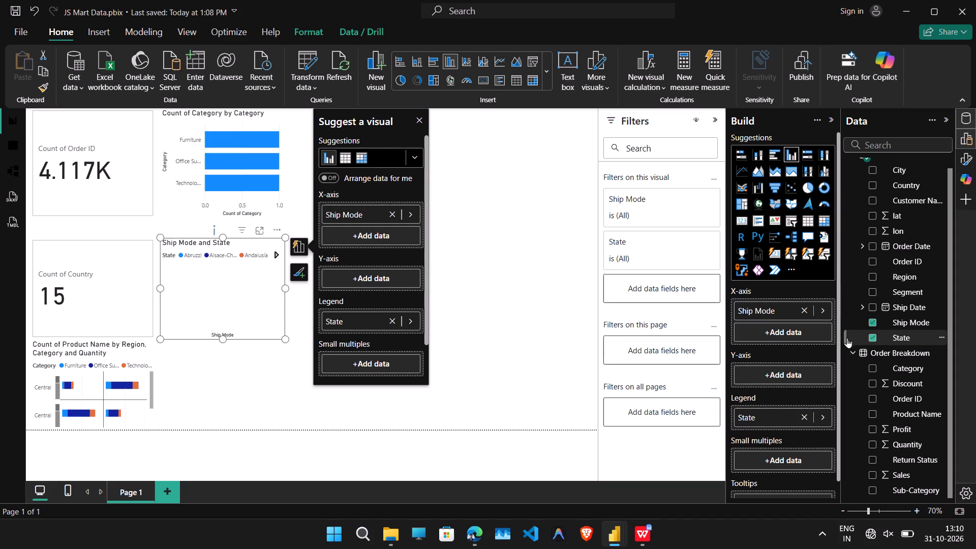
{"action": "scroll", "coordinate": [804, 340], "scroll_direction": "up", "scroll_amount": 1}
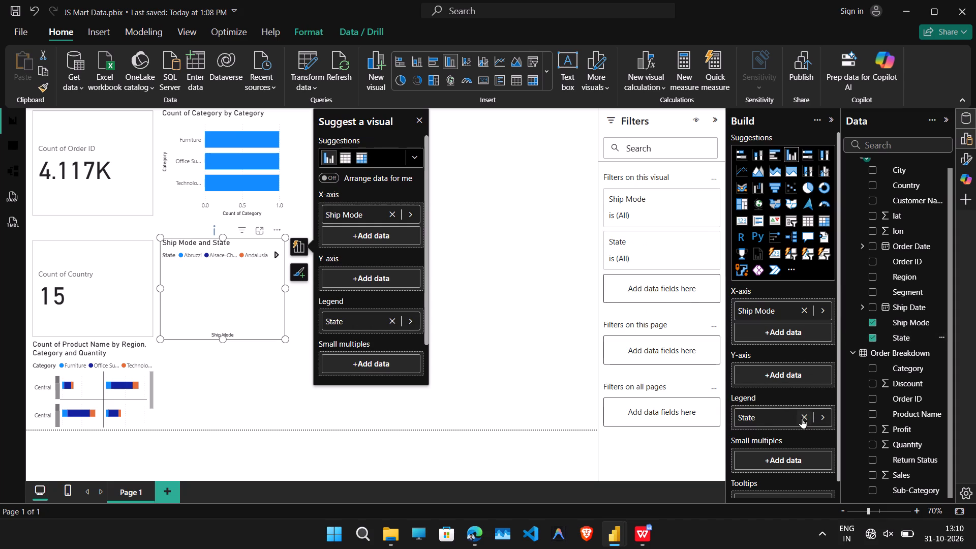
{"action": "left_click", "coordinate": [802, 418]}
Set the count of Ship Mode as the Y-axis value of the clustered column chart and deselect the chart.
{"action": "left_click_drag", "start_coordinate": [907, 319], "coordinate": [775, 372]}
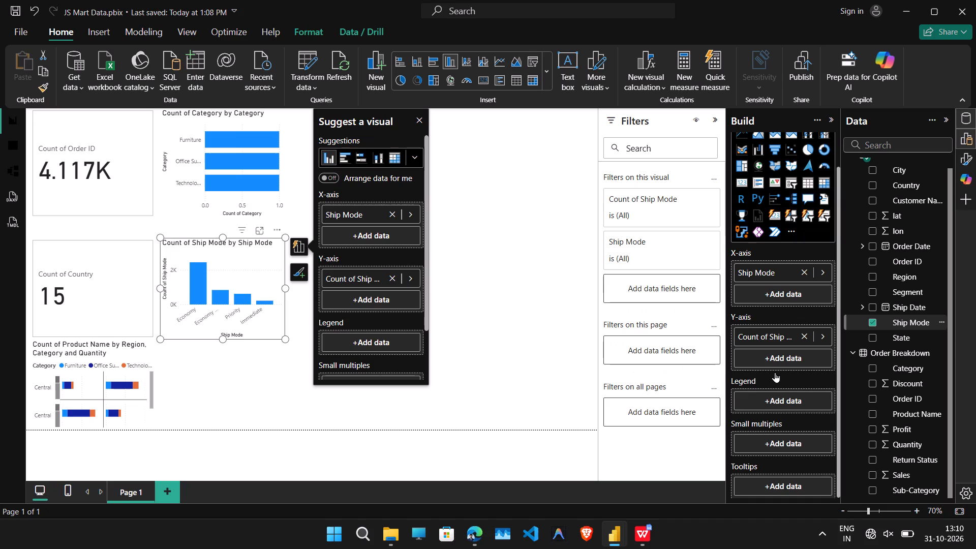
{"action": "left_click", "coordinate": [264, 387]}
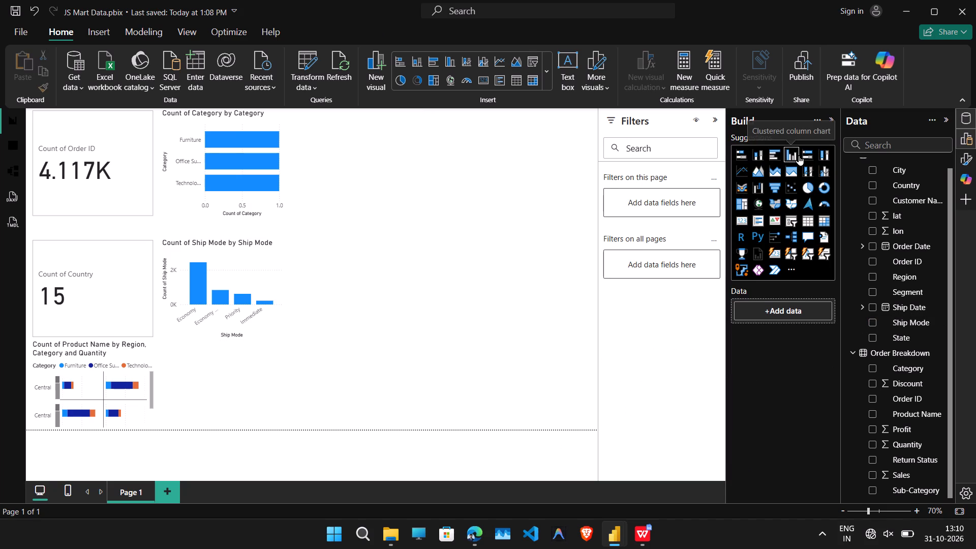
Add a 100% stacked bar chart with Sum of Quantity on the X-axis and Profit on the Y-axis.
{"action": "left_click_drag", "start_coordinate": [809, 155], "coordinate": [447, 156]}
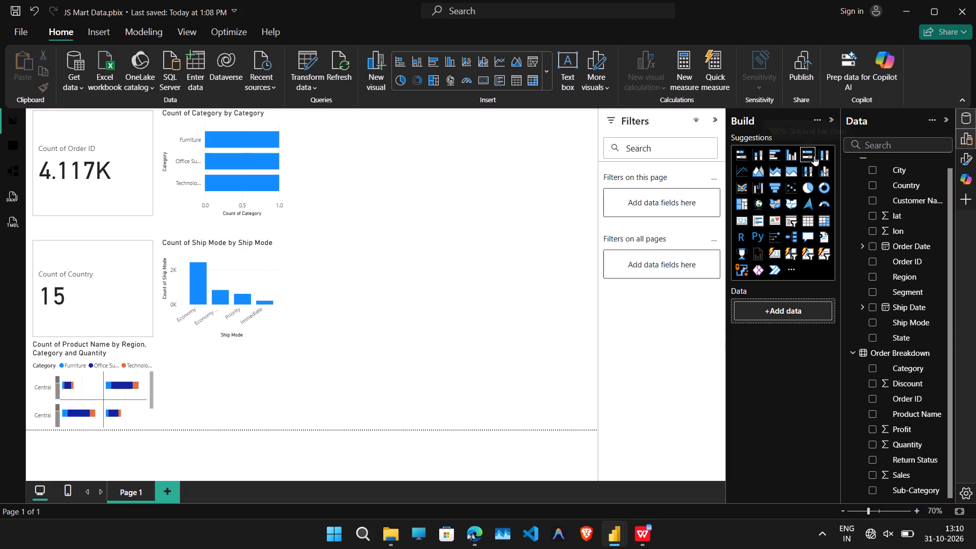
{"action": "left_click", "coordinate": [814, 156]}
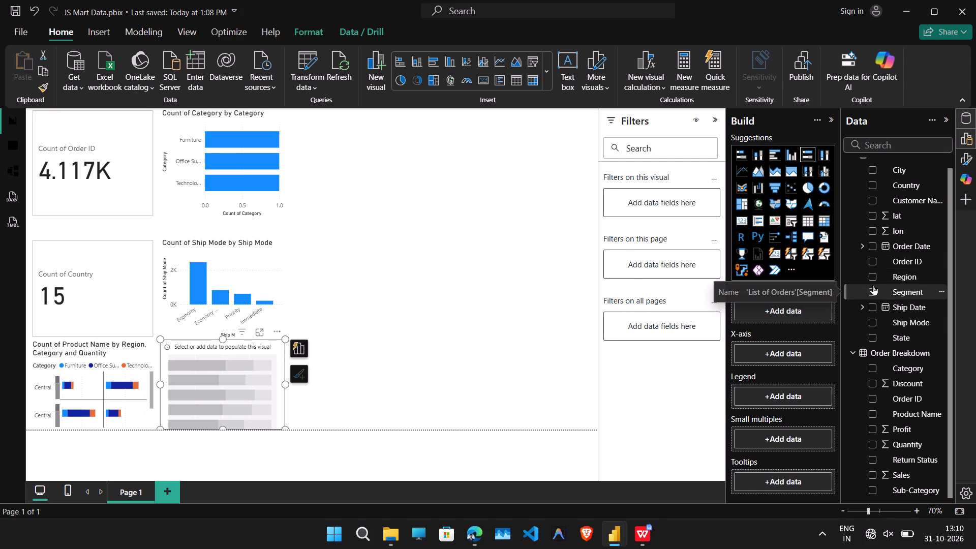
{"action": "scroll", "coordinate": [883, 393], "scroll_direction": "down", "scroll_amount": 2}
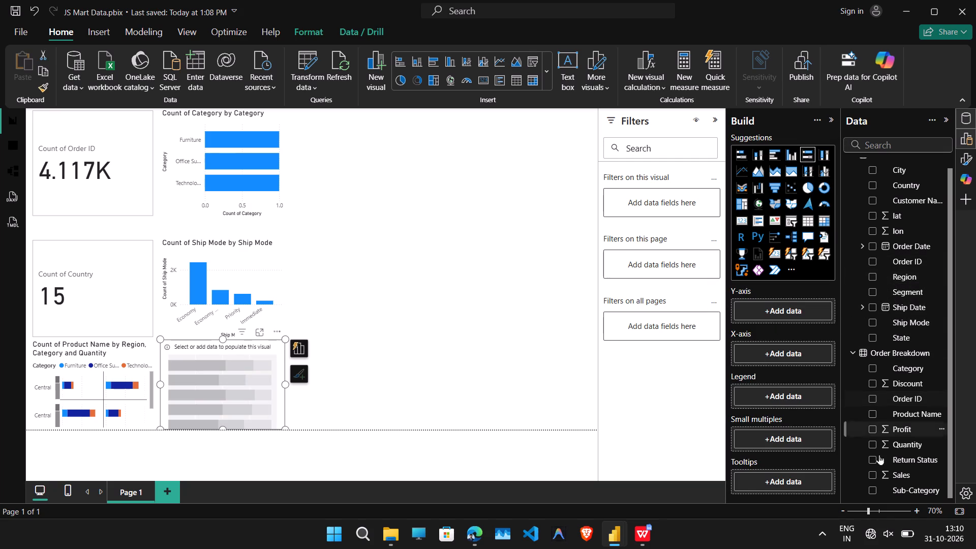
{"action": "left_click", "coordinate": [869, 442]}
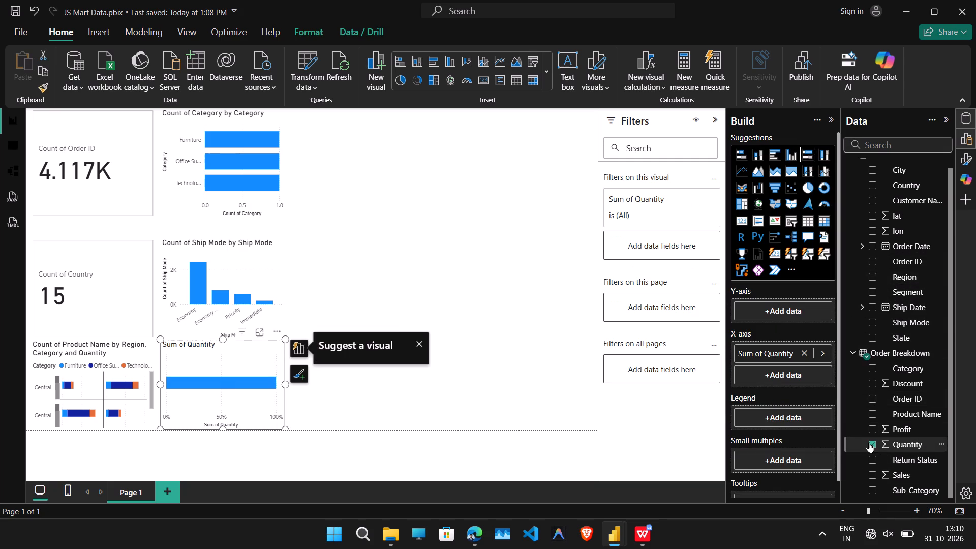
{"action": "left_click", "coordinate": [872, 424]}
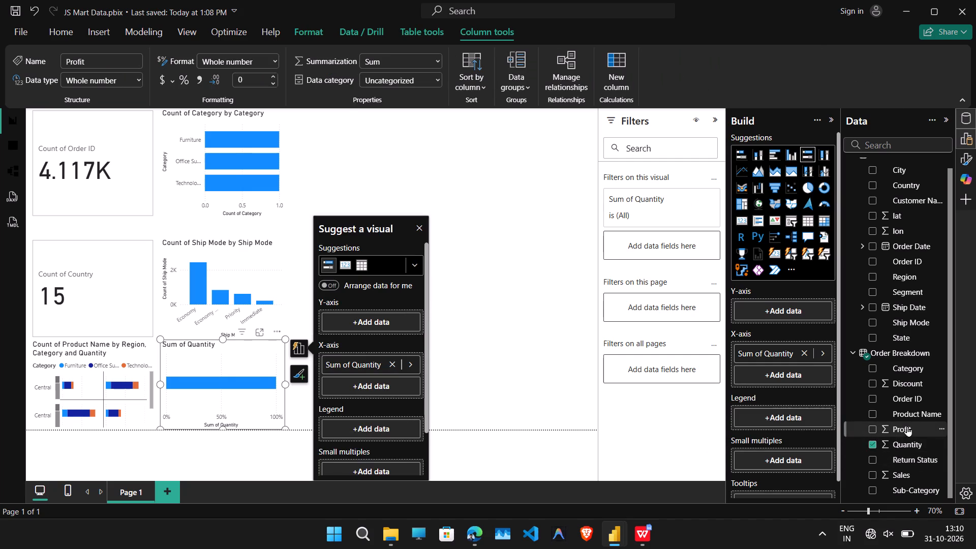
{"action": "left_click_drag", "start_coordinate": [907, 426], "coordinate": [781, 307]}
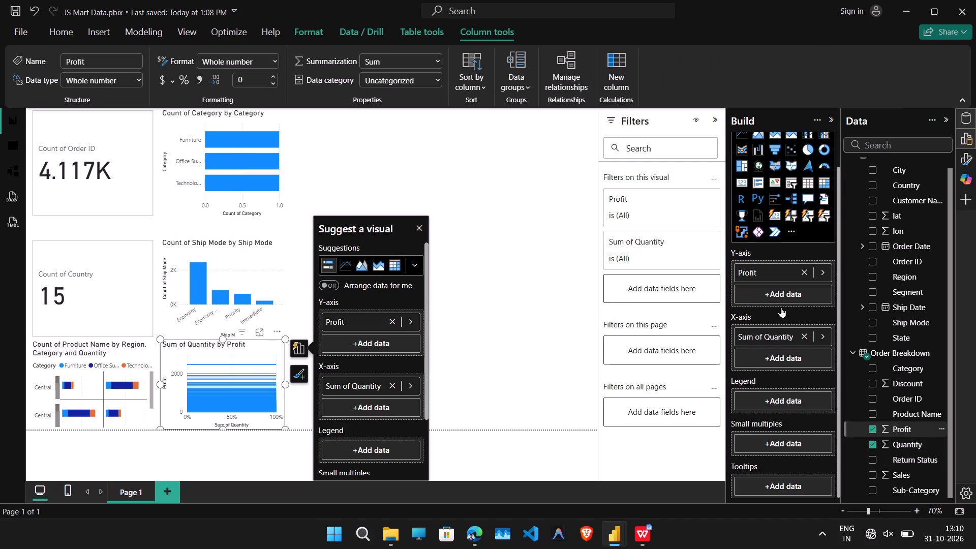
Rearrange the 100% stacked bar chart's fields so Sum of Profit and Sum of Quantity are its X-axis values, leaving the Y-axis empty.
{"action": "left_click", "coordinate": [805, 334]}
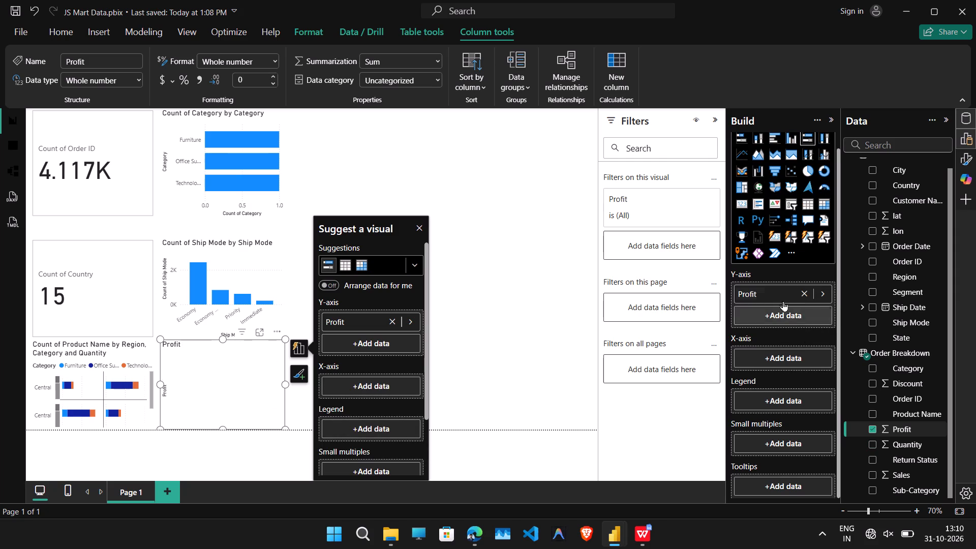
{"action": "left_click_drag", "start_coordinate": [768, 291], "coordinate": [772, 357]}
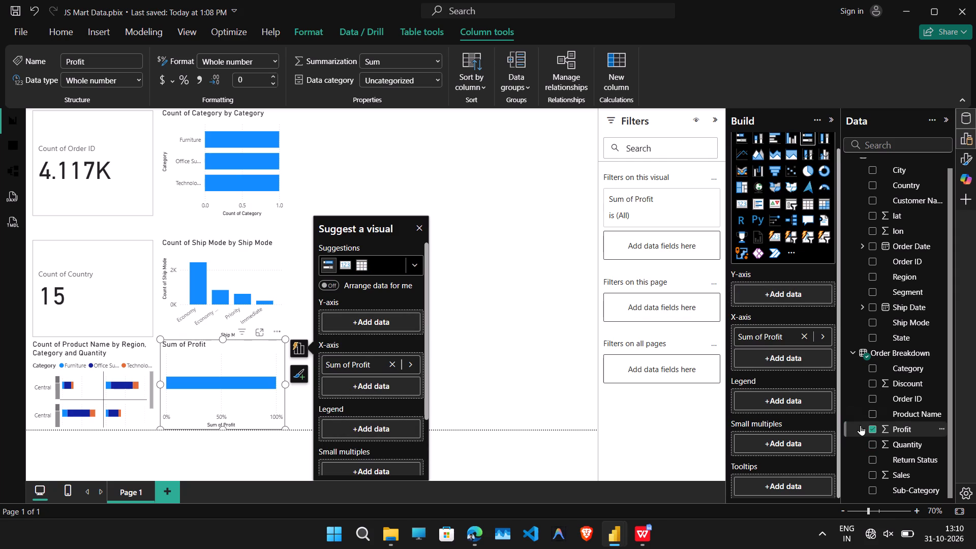
{"action": "left_click", "coordinate": [874, 442]}
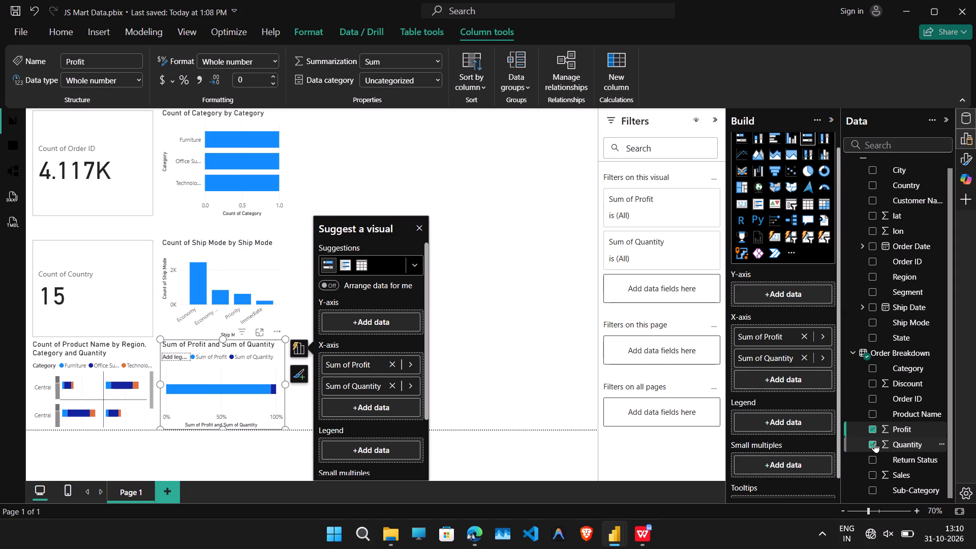
Convert the Profit and Quantity bar chart into a treemap and deselect it.
{"action": "left_click", "coordinate": [742, 185]}
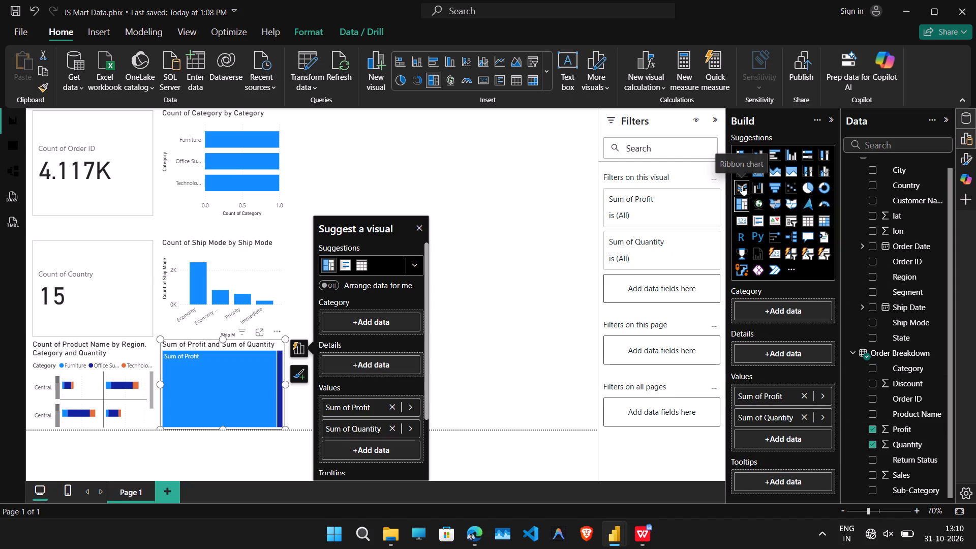
{"action": "left_click", "coordinate": [512, 209]}
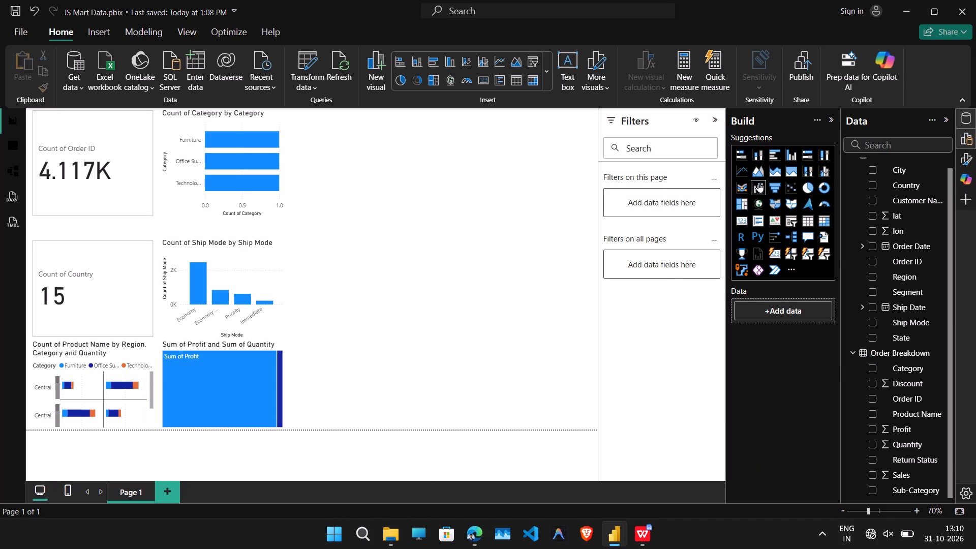
Add an area chart with Region on the X-axis and the count of Ship Mode on the Y-axis.
{"action": "left_click", "coordinate": [761, 170]}
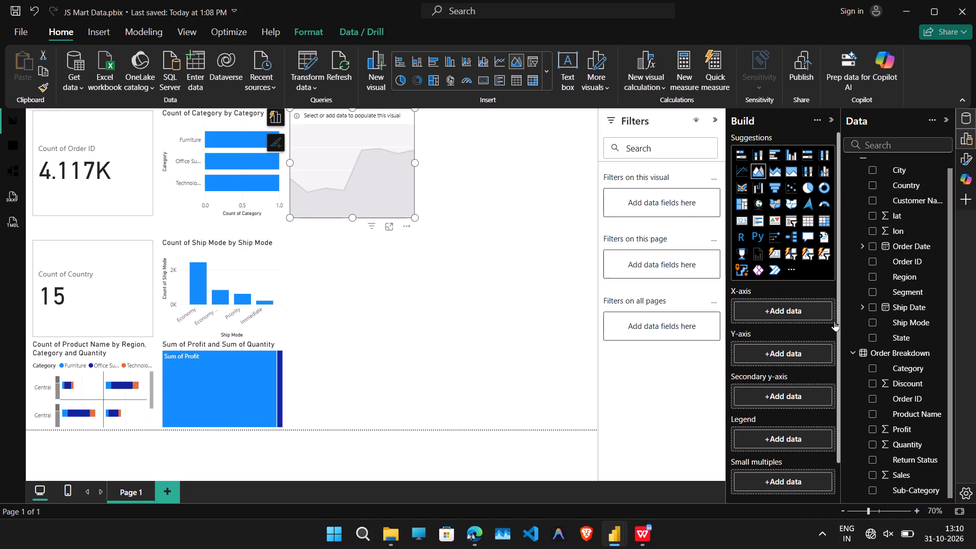
{"action": "left_click", "coordinate": [873, 277]}
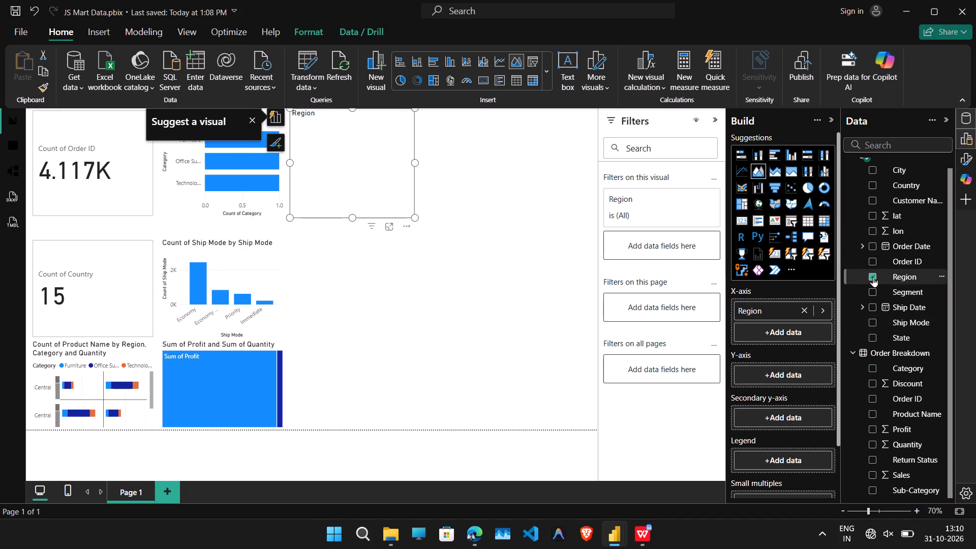
{"action": "left_click", "coordinate": [872, 317]}
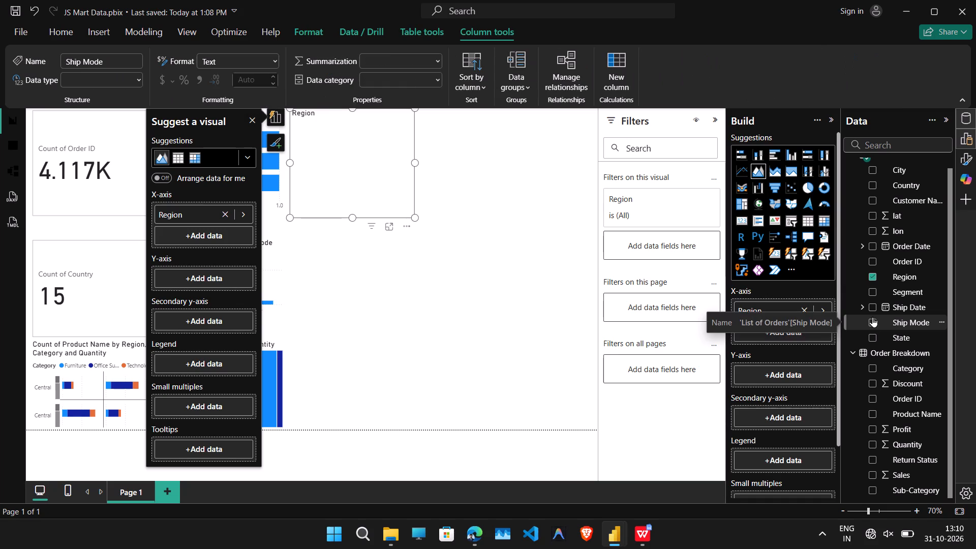
{"action": "left_click_drag", "start_coordinate": [900, 324], "coordinate": [790, 378]}
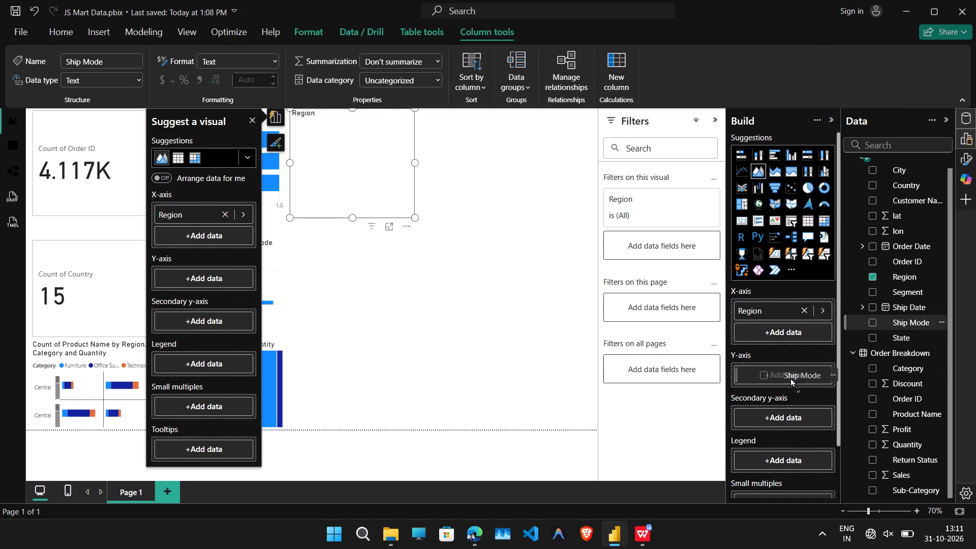
{"action": "left_click_drag", "start_coordinate": [790, 378], "coordinate": [785, 383]}
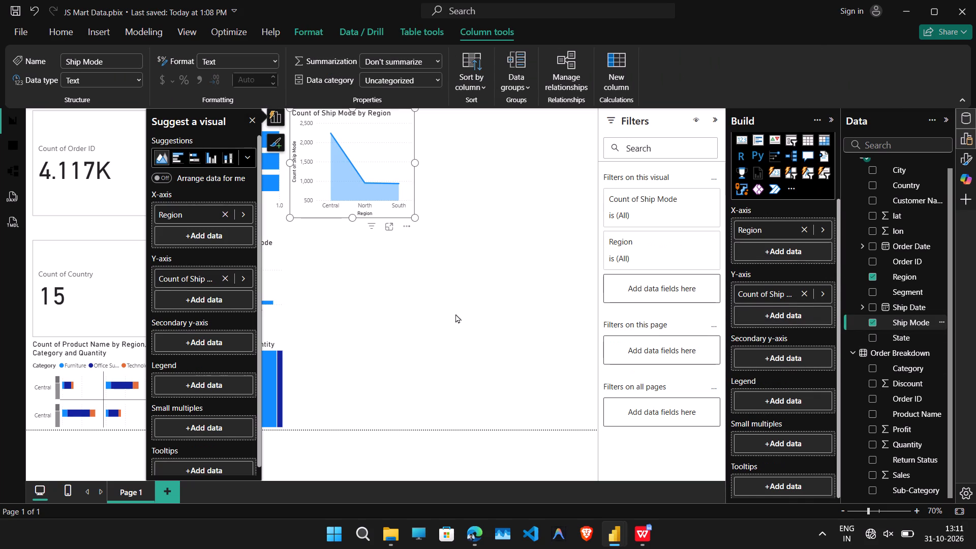
{"action": "left_click", "coordinate": [452, 310]}
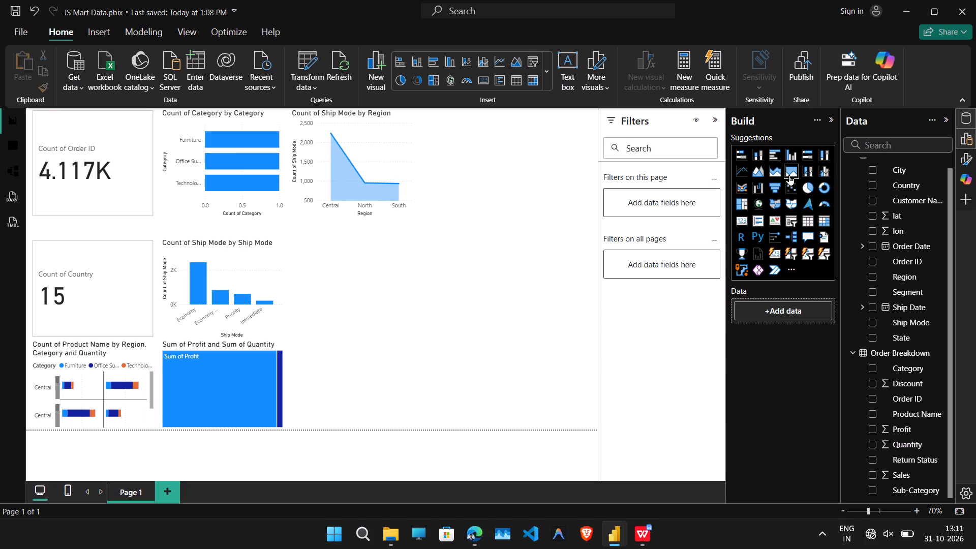
Add a 100% stacked area chart with Category on the X-axis and Sum of Profit on the Y-axis, and deselect it.
{"action": "left_click", "coordinate": [789, 171]}
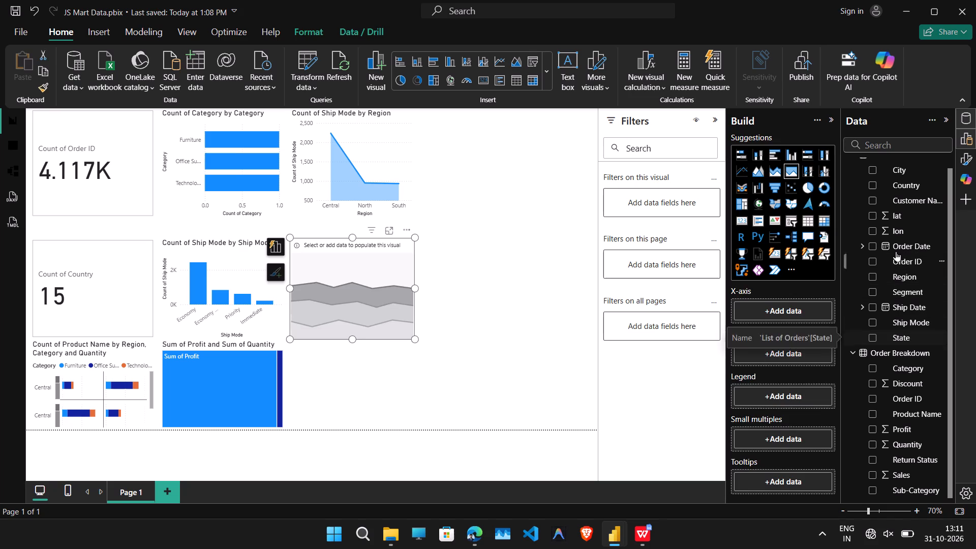
{"action": "left_click", "coordinate": [868, 216]}
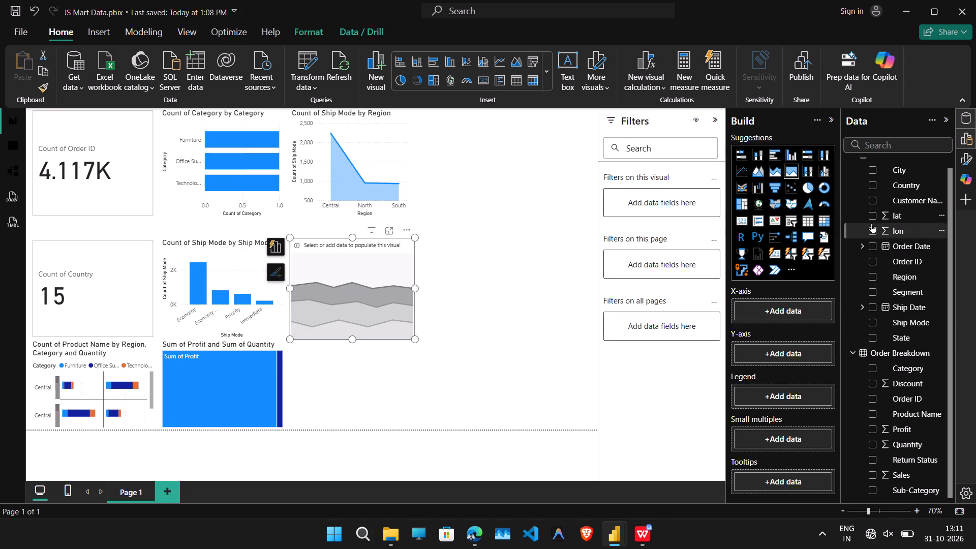
{"action": "scroll", "coordinate": [901, 337], "scroll_direction": "down", "scroll_amount": 1}
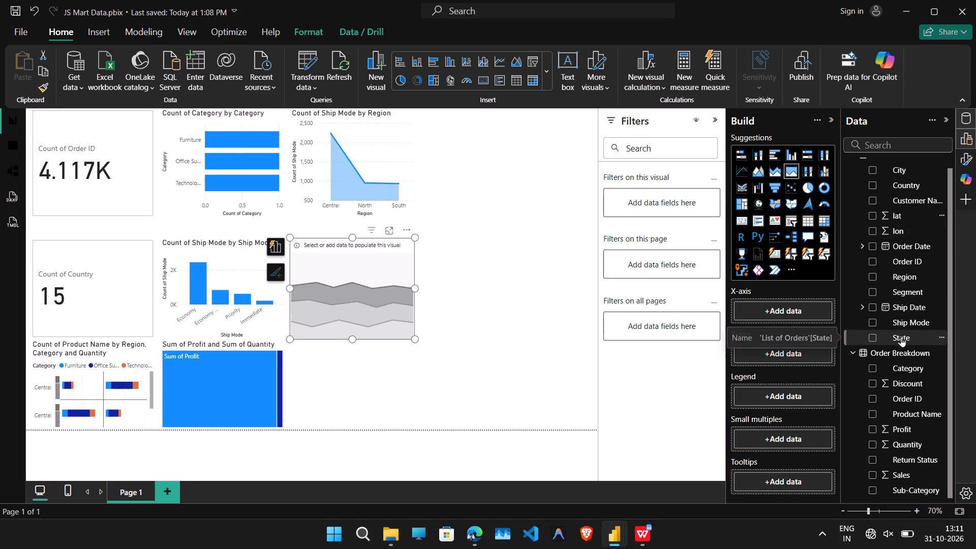
{"action": "scroll", "coordinate": [901, 337], "scroll_direction": "down", "scroll_amount": 1}
{"action": "left_click", "coordinate": [871, 368]}
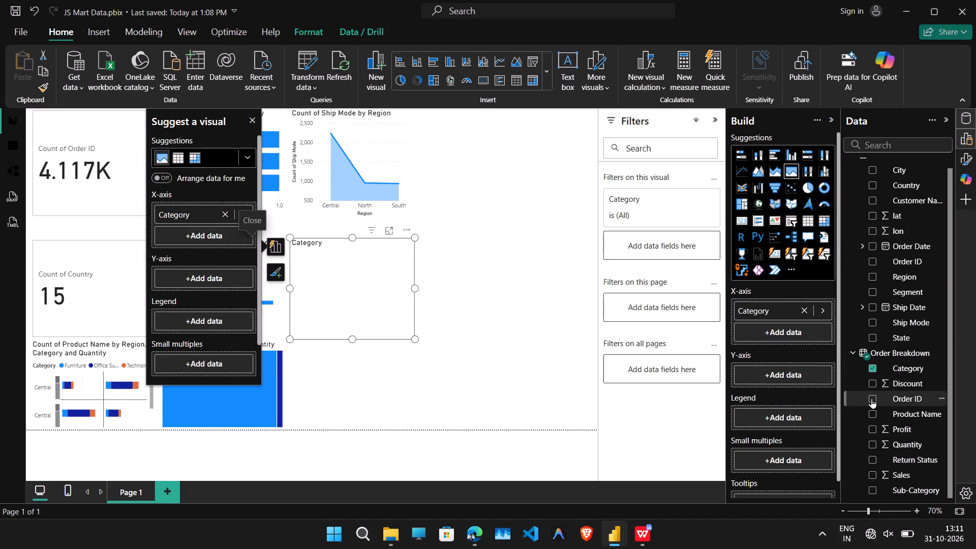
{"action": "left_click", "coordinate": [871, 401]}
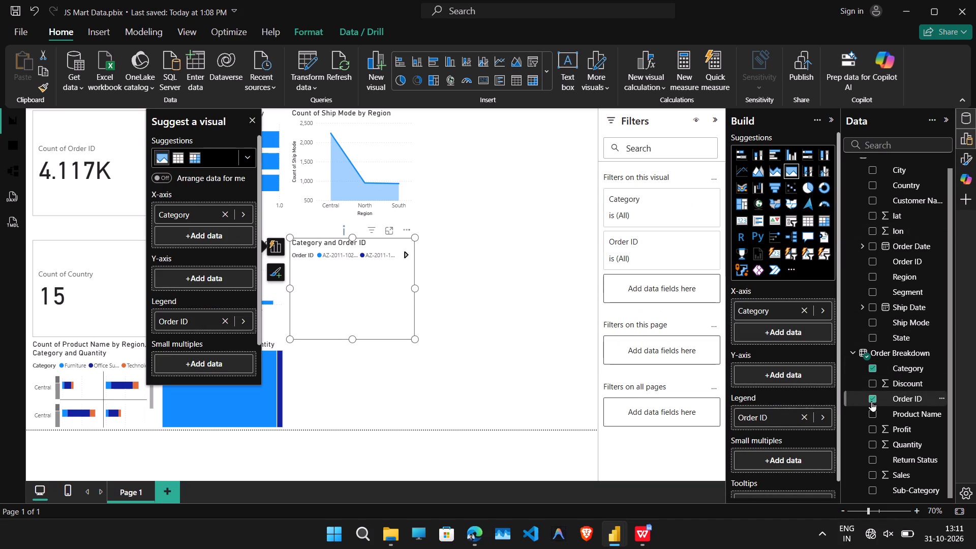
{"action": "left_click", "coordinate": [871, 401]}
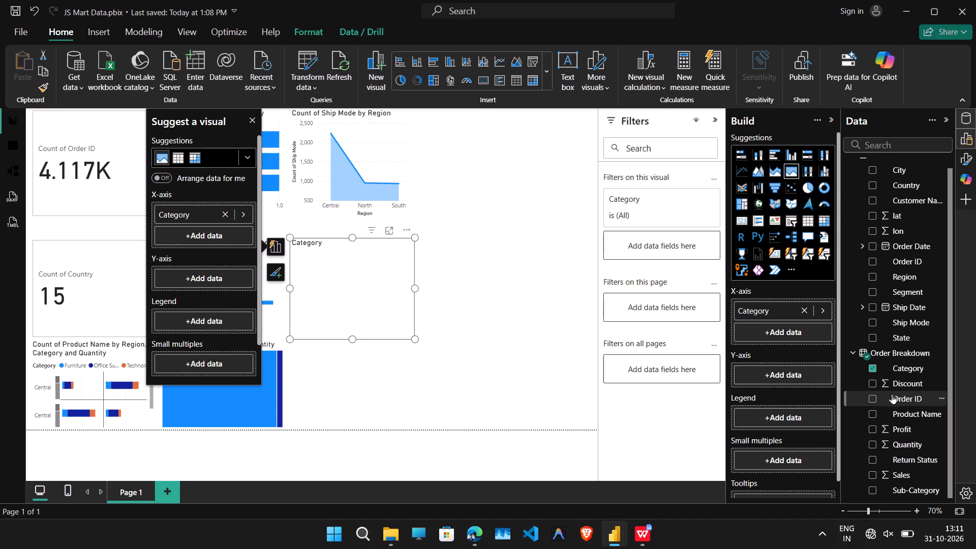
{"action": "left_click_drag", "start_coordinate": [908, 367], "coordinate": [801, 380]}
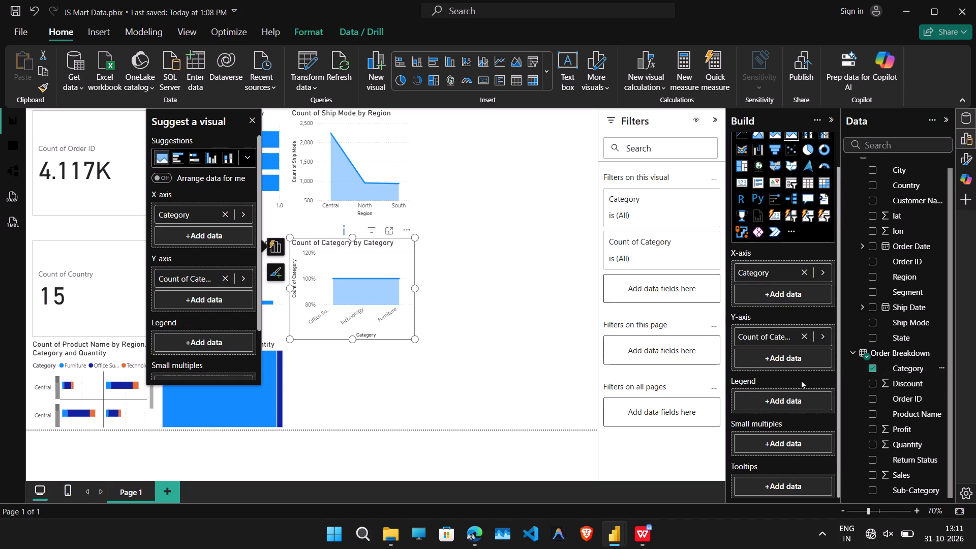
{"action": "left_click", "coordinate": [803, 338]}
{"action": "left_click_drag", "start_coordinate": [904, 428], "coordinate": [855, 400]}
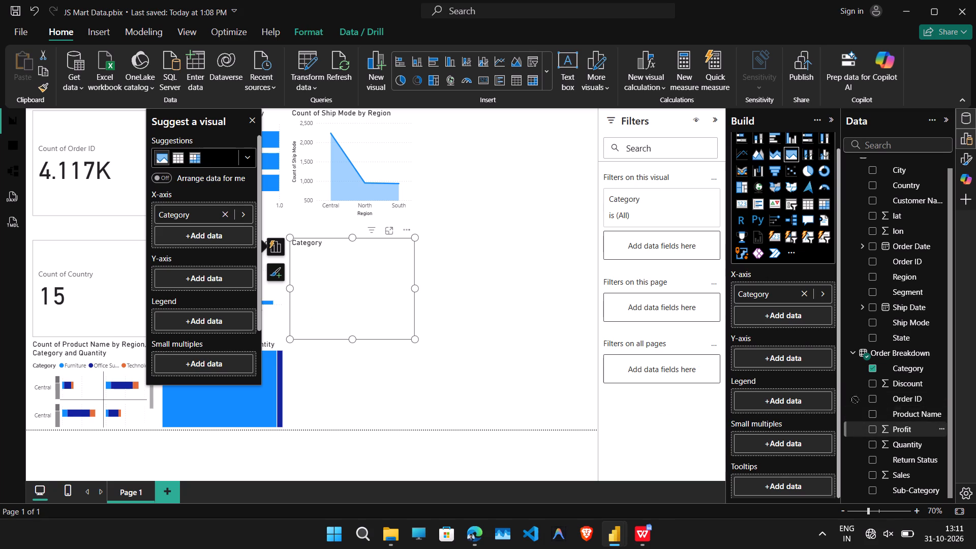
{"action": "left_click_drag", "start_coordinate": [855, 400], "coordinate": [784, 355]}
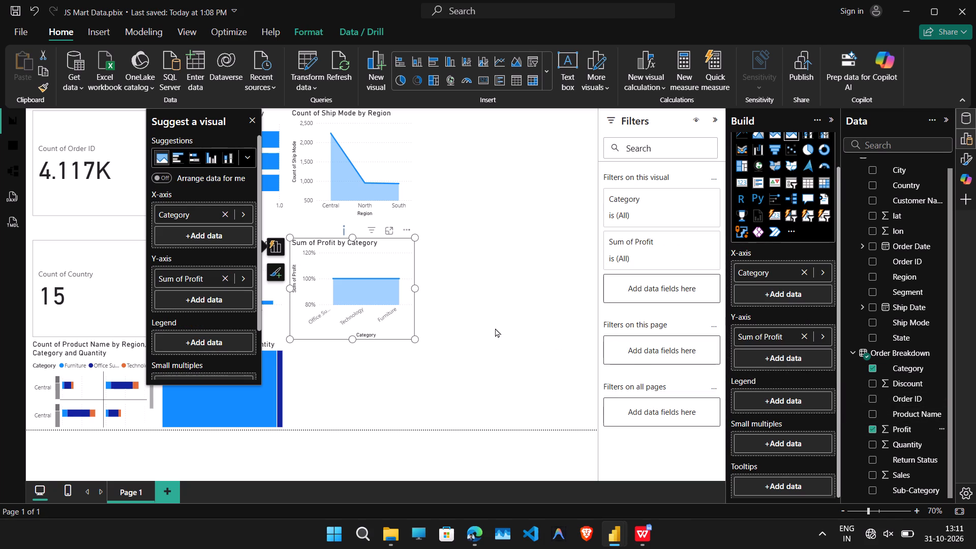
{"action": "left_click", "coordinate": [495, 328]}
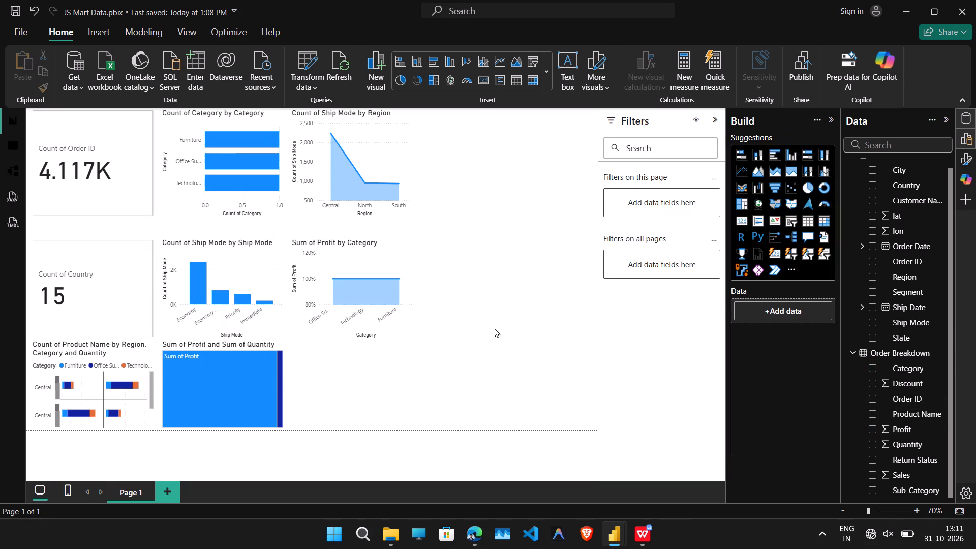
Save the JS Mart Data report.
{"action": "key", "text": "ctrl+s"}
Switch to File Explorer and delete the archive DA & DS Test (1).zip from the Downloads folder.
{"action": "left_click", "coordinate": [905, 12]}
{"action": "left_click", "coordinate": [905, 12]}
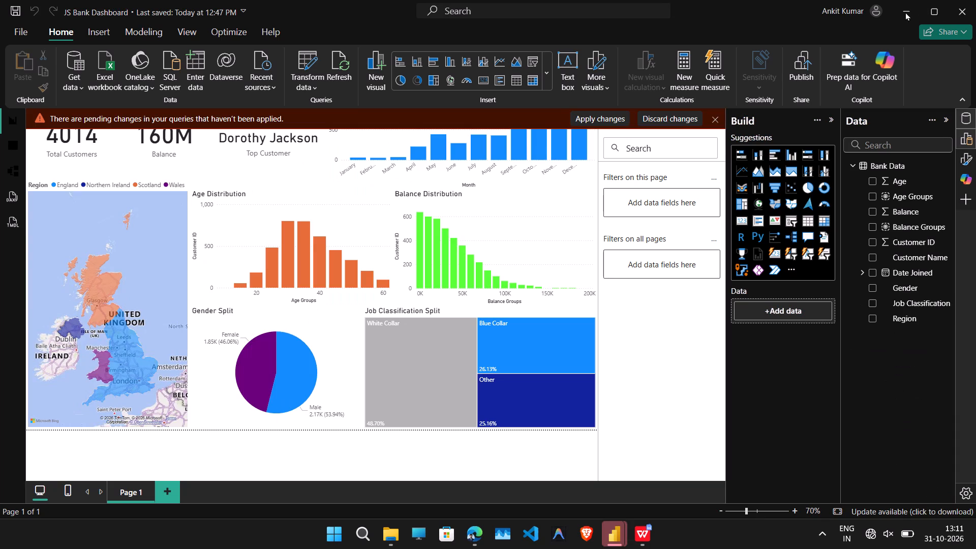
{"action": "left_click", "coordinate": [902, 3]}
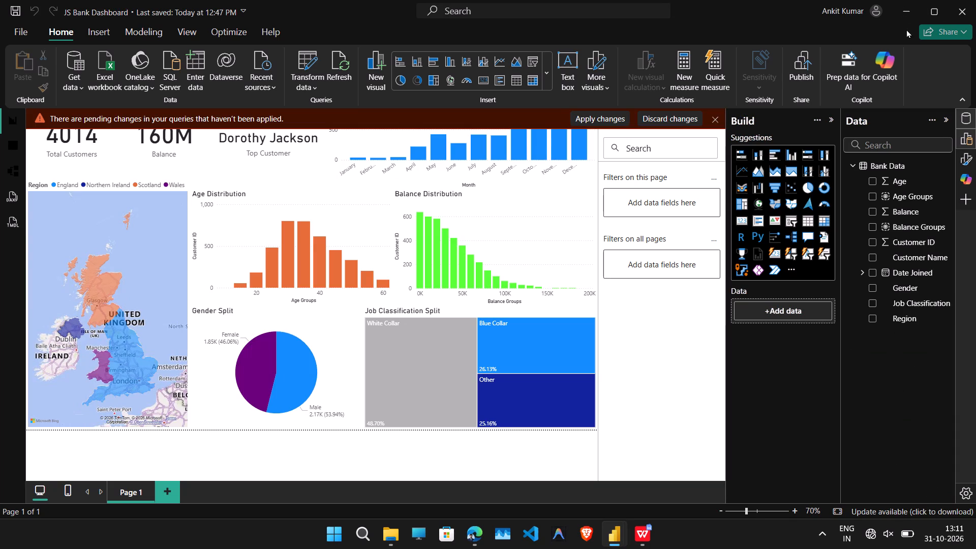
{"action": "left_click", "coordinate": [389, 536]}
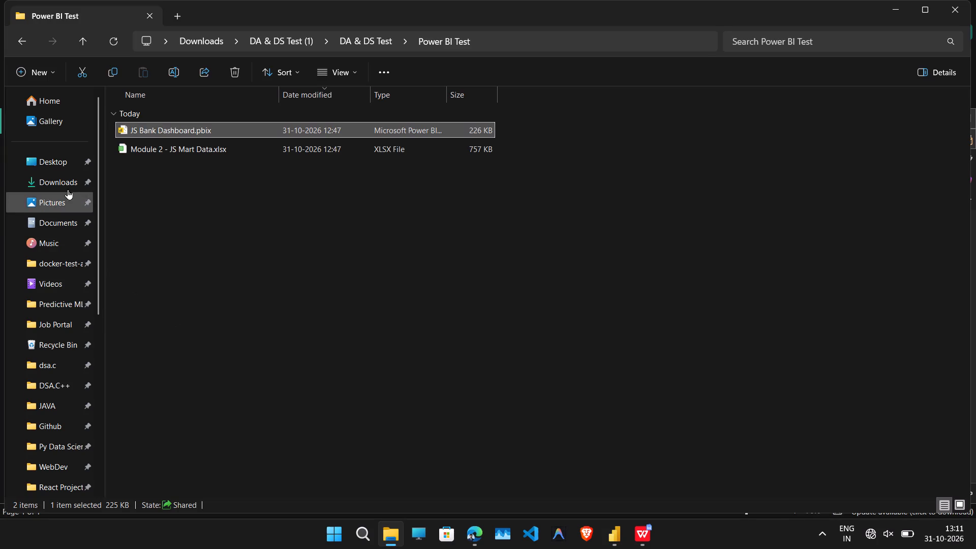
{"action": "left_click", "coordinate": [57, 178]}
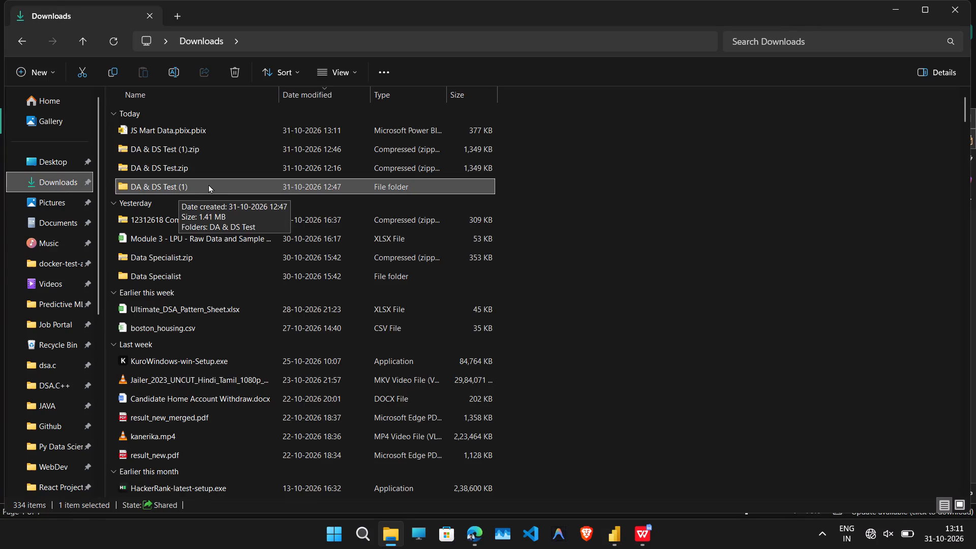
{"action": "left_click", "coordinate": [225, 150]}
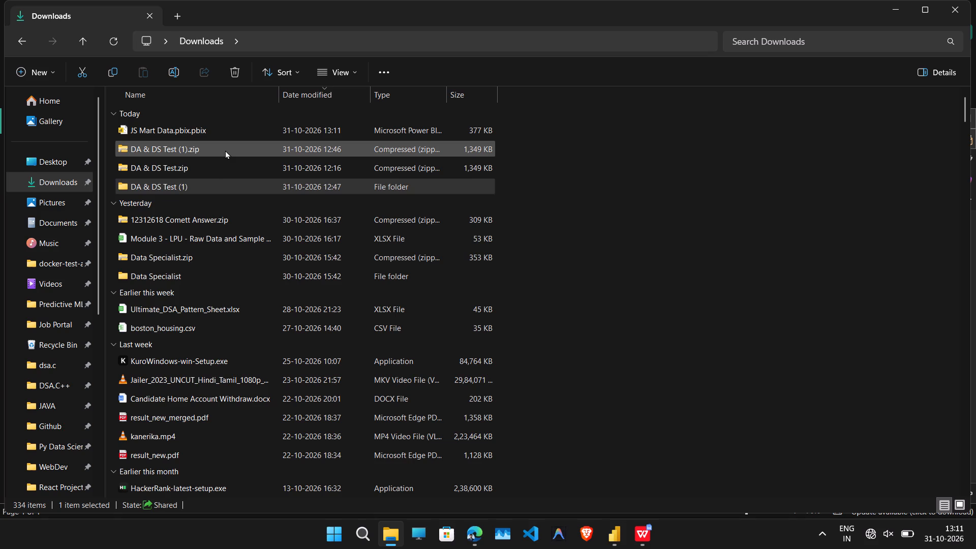
{"action": "key", "text": "Delete"}
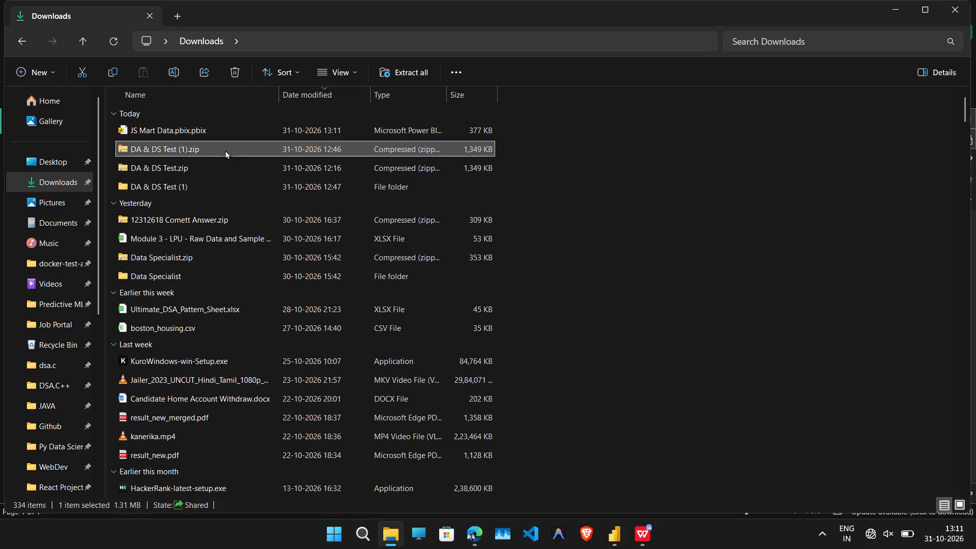
Extract DA & DS Test.zip into the DA & DS Test folder in Downloads.
{"action": "left_click", "coordinate": [214, 150]}
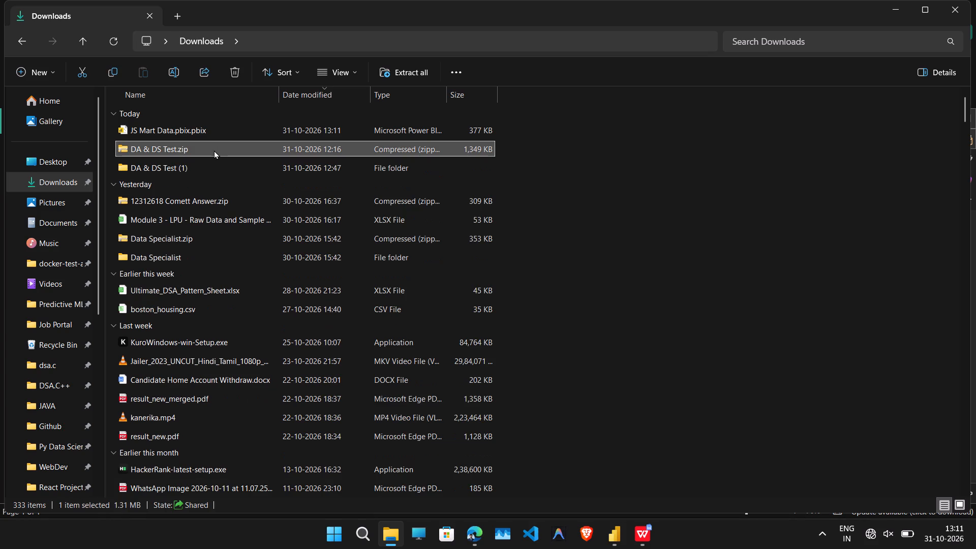
{"action": "right_click", "coordinate": [214, 150]}
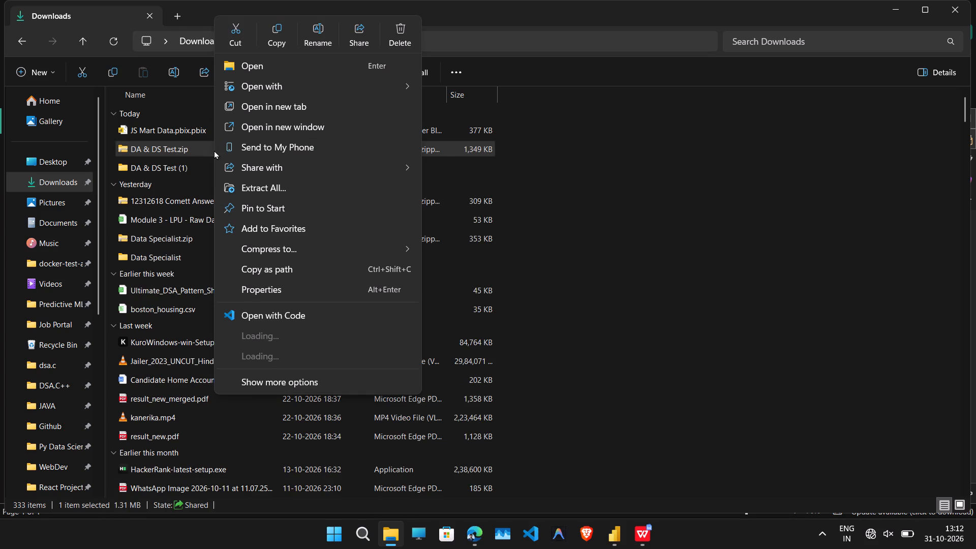
{"action": "left_click", "coordinate": [256, 186]}
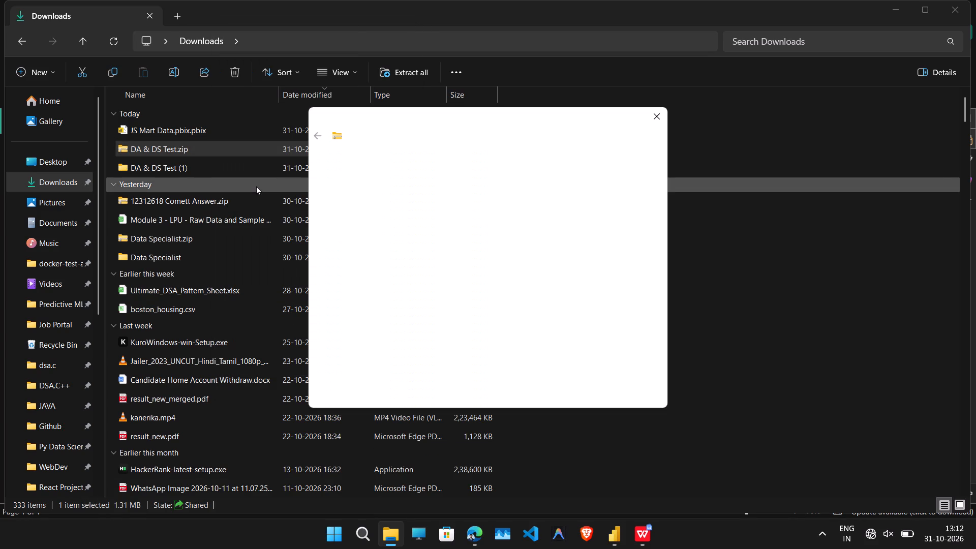
{"action": "key", "text": "Return"}
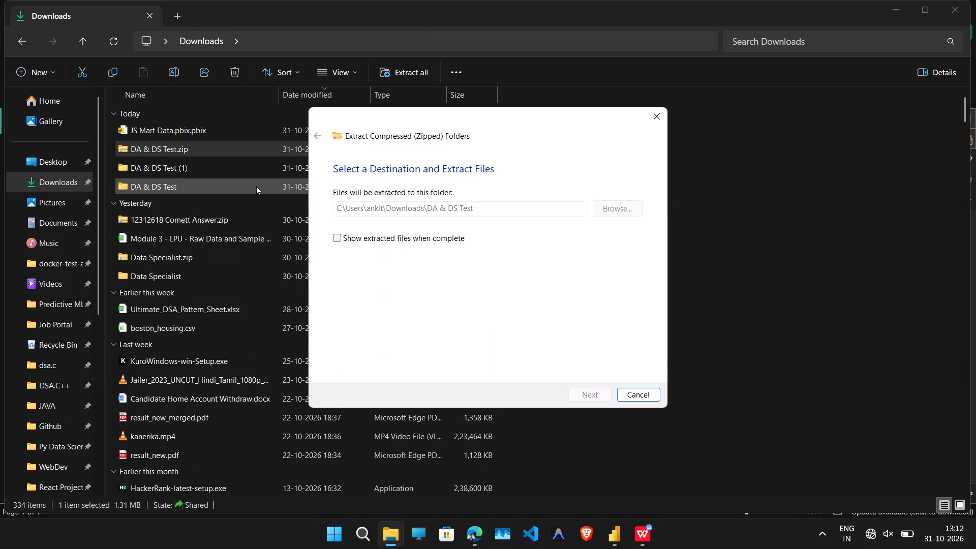
Open the Power BI Test folder inside the extracted DA & DS Test folder to view its files.
{"action": "double_click", "coordinate": [230, 186]}
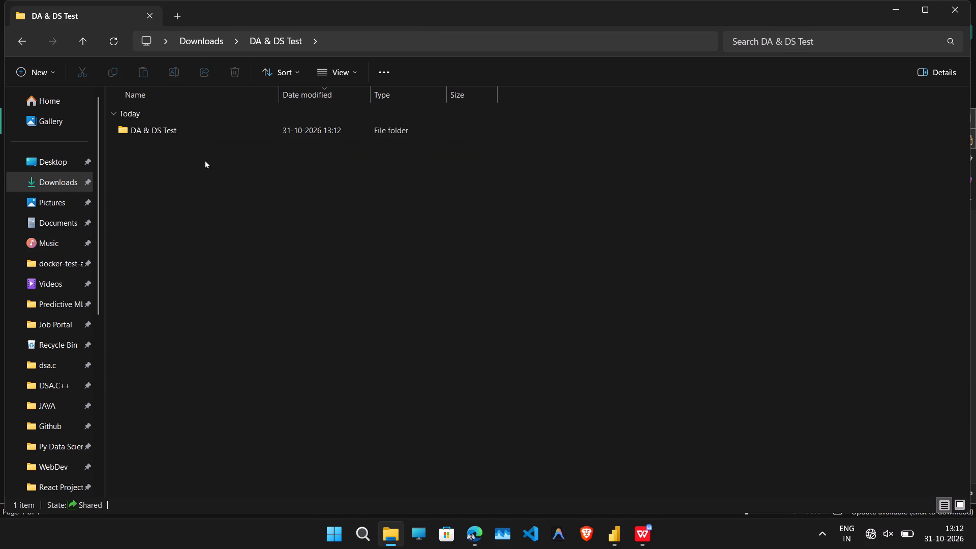
{"action": "double_click", "coordinate": [184, 131]}
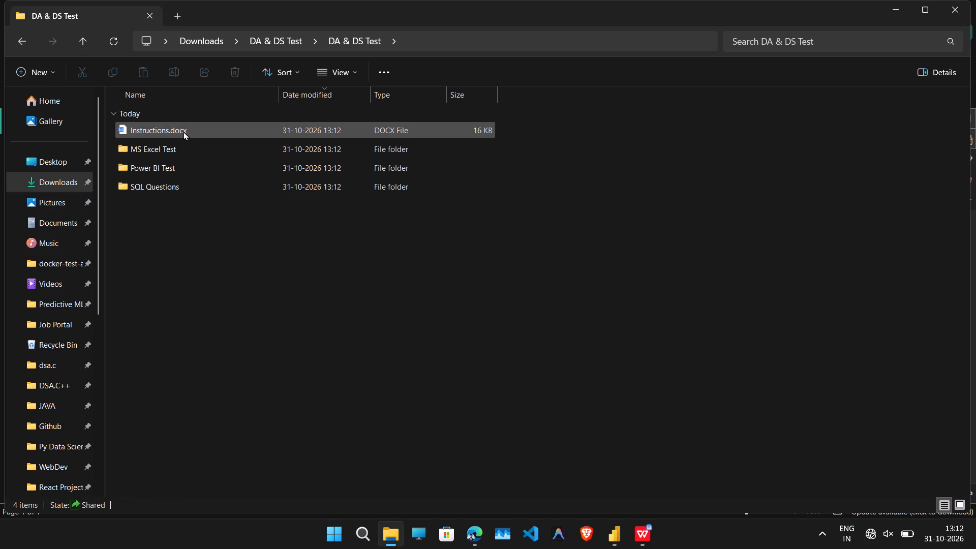
{"action": "double_click", "coordinate": [175, 170]}
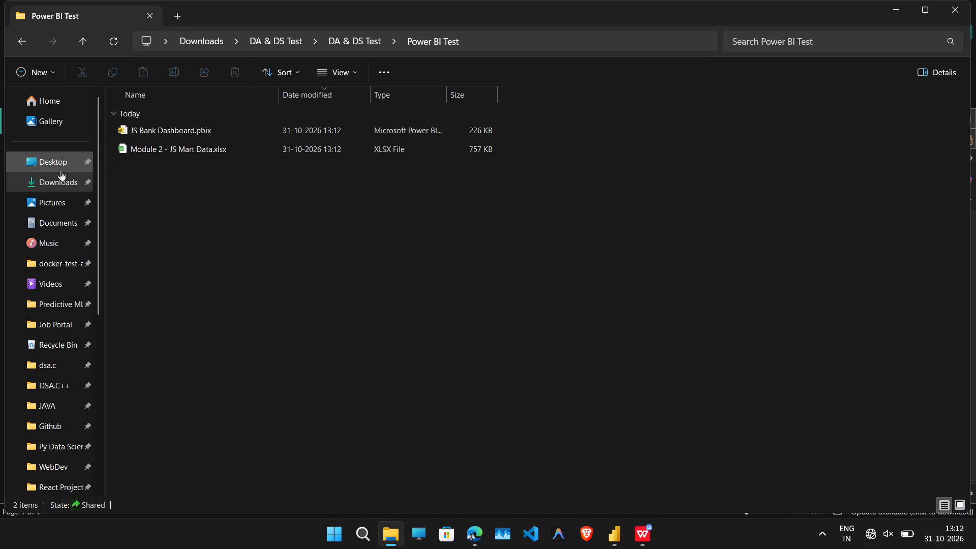
Try to rename JS Mart Data.pbix.pbix in Downloads as JS Mart Data.pbix, retrying the rename once.
{"action": "left_click", "coordinate": [56, 183]}
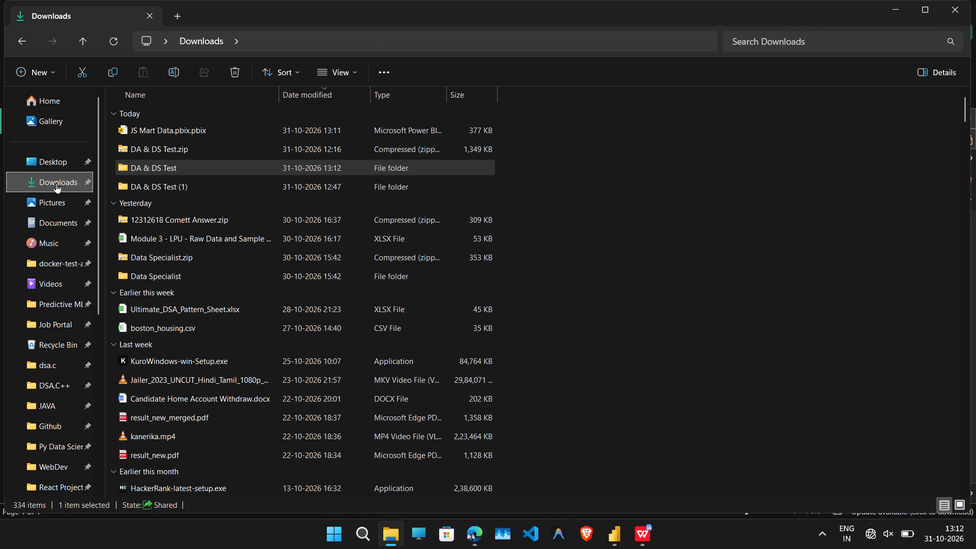
{"action": "left_click", "coordinate": [194, 127]}
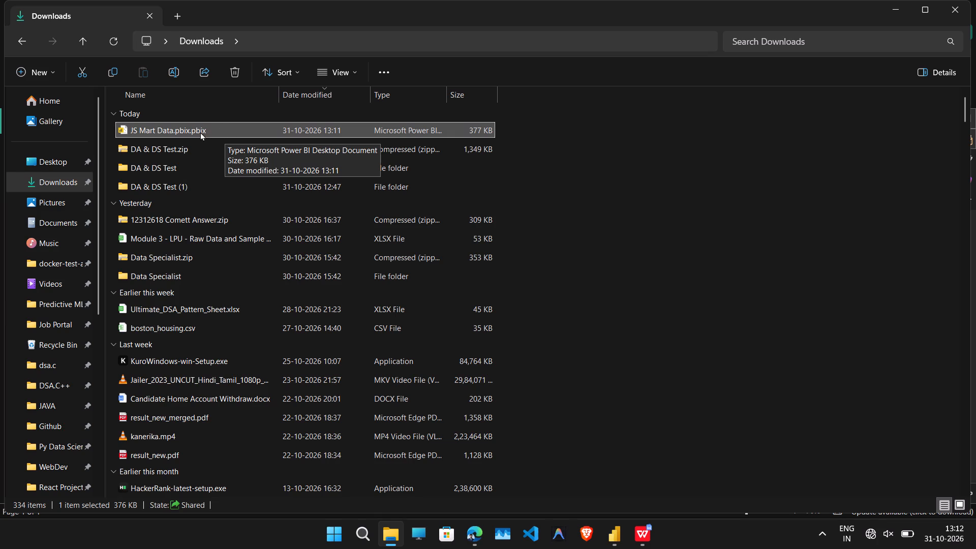
{"action": "left_click", "coordinate": [197, 132]}
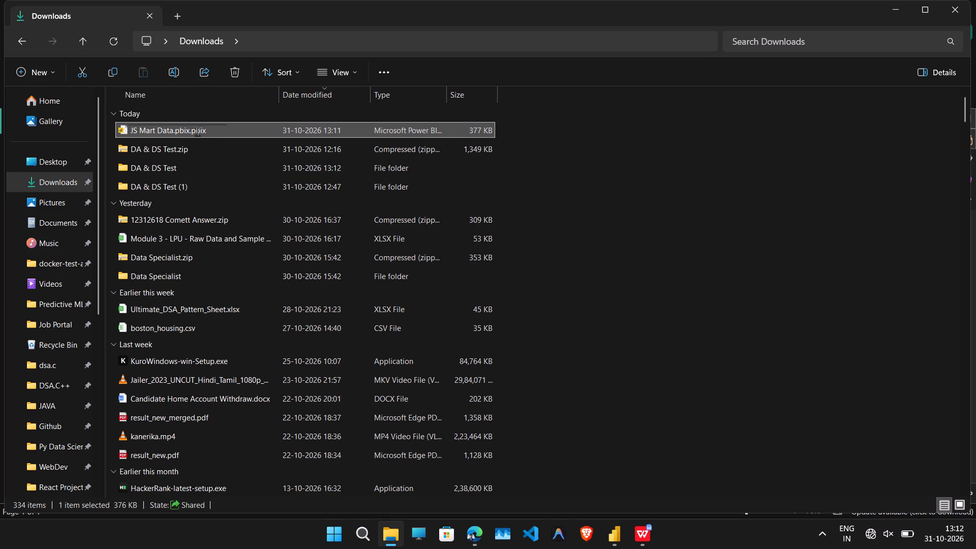
{"action": "left_click", "coordinate": [193, 132]}
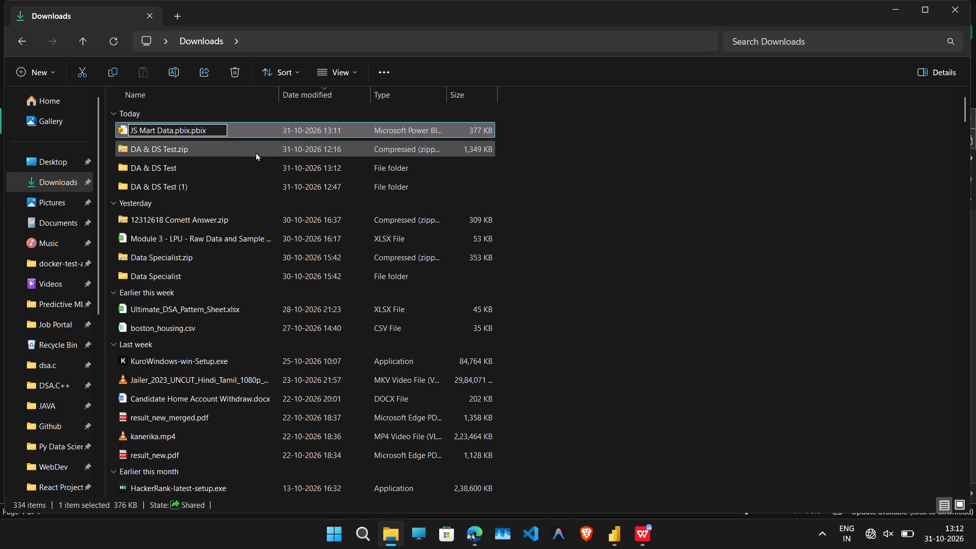
{"action": "key", "text": "BackSpace"}
{"action": "key", "text": "BackSpace"}
{"action": "key", "text": "BackSpace"}
{"action": "key", "text": "BackSpace"}
{"action": "key", "text": "BackSpace"}
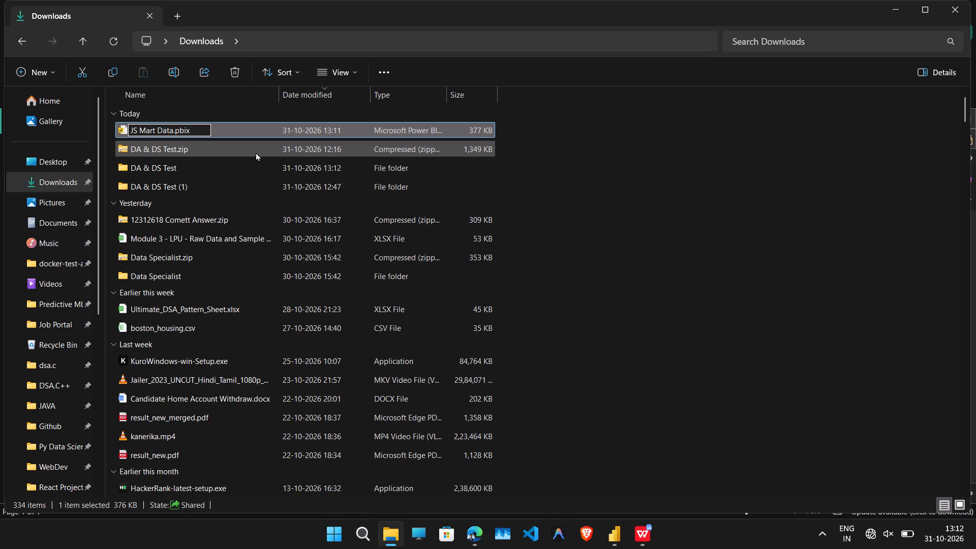
{"action": "key", "text": "Return"}
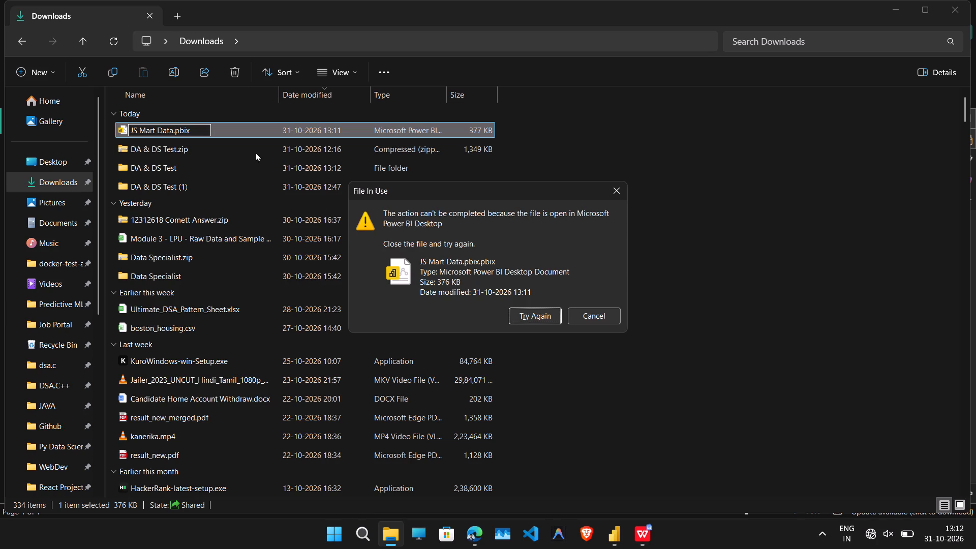
{"action": "left_click", "coordinate": [532, 314]}
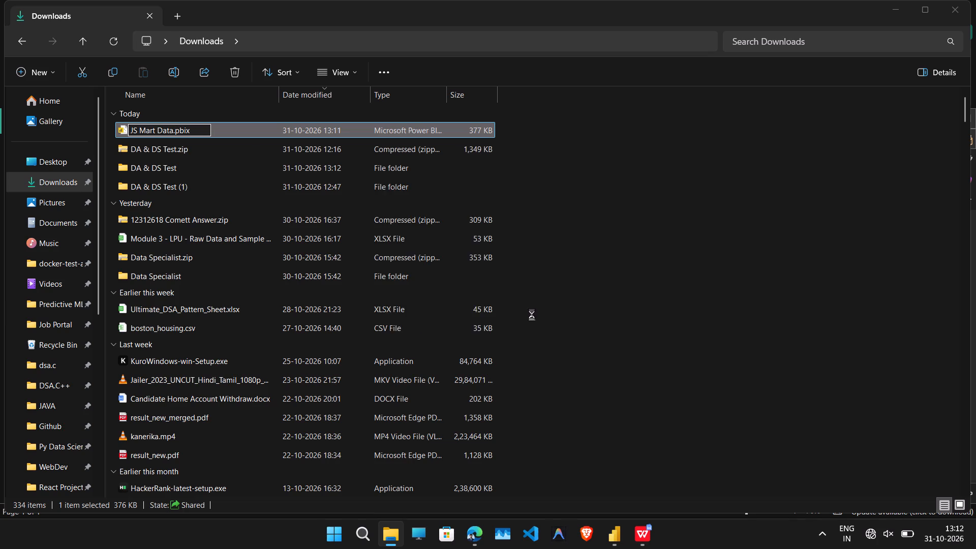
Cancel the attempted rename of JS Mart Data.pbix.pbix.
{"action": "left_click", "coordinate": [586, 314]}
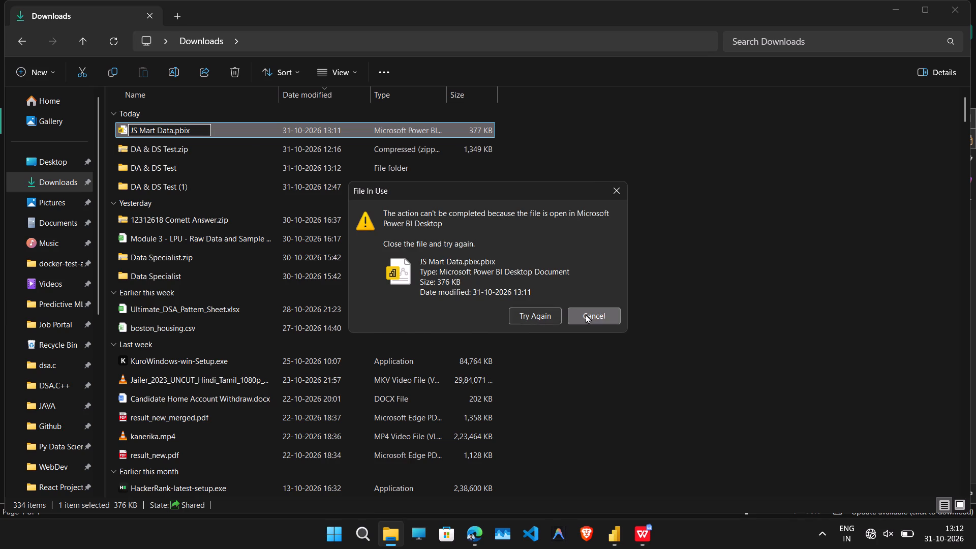
Switch to Power BI Desktop and check the JS Mart Data report's file name and location.
{"action": "left_click", "coordinate": [616, 533]}
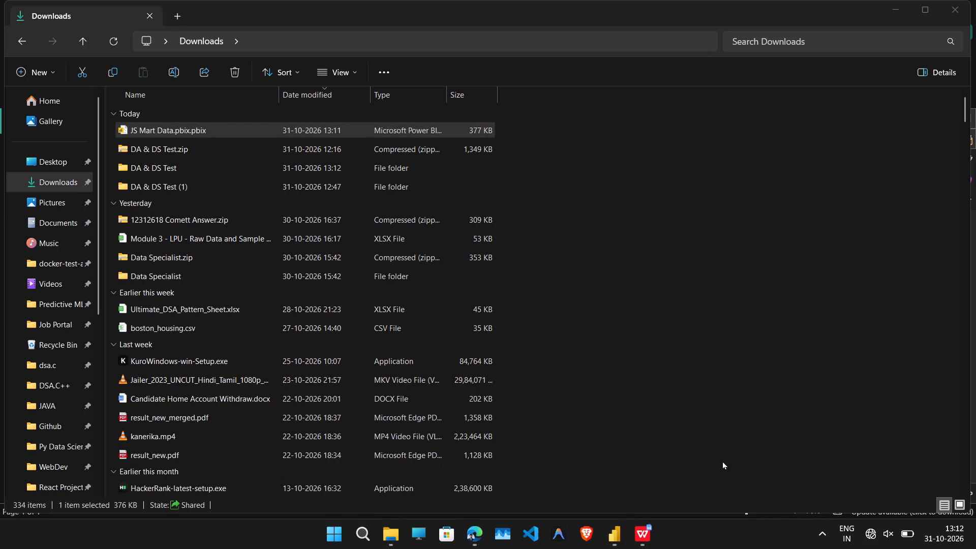
{"action": "left_click", "coordinate": [693, 479]}
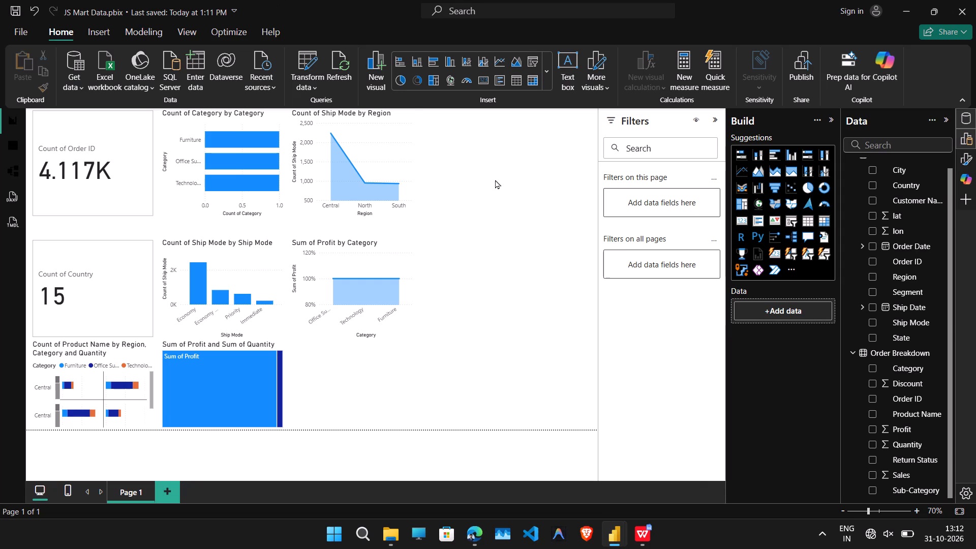
{"action": "left_click", "coordinate": [113, 11]}
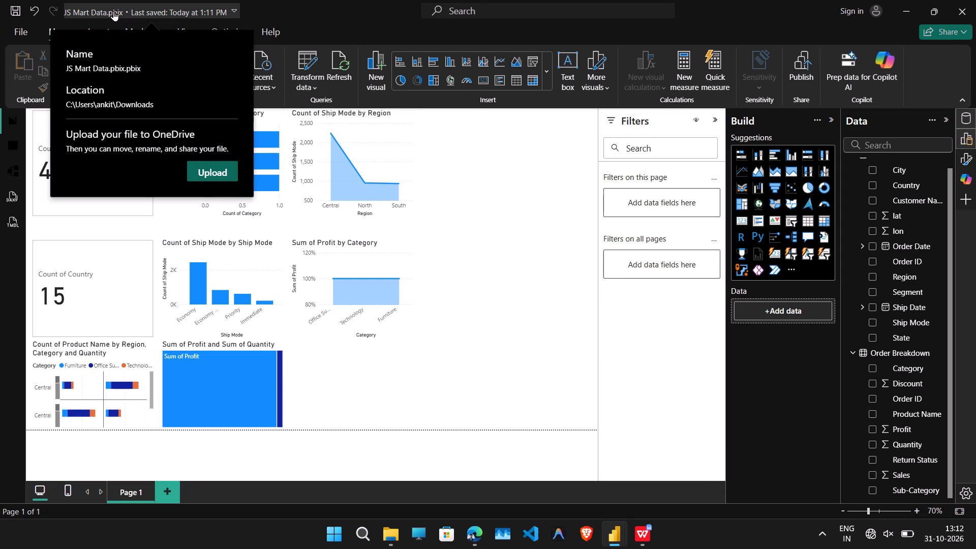
{"action": "left_click", "coordinate": [15, 33]}
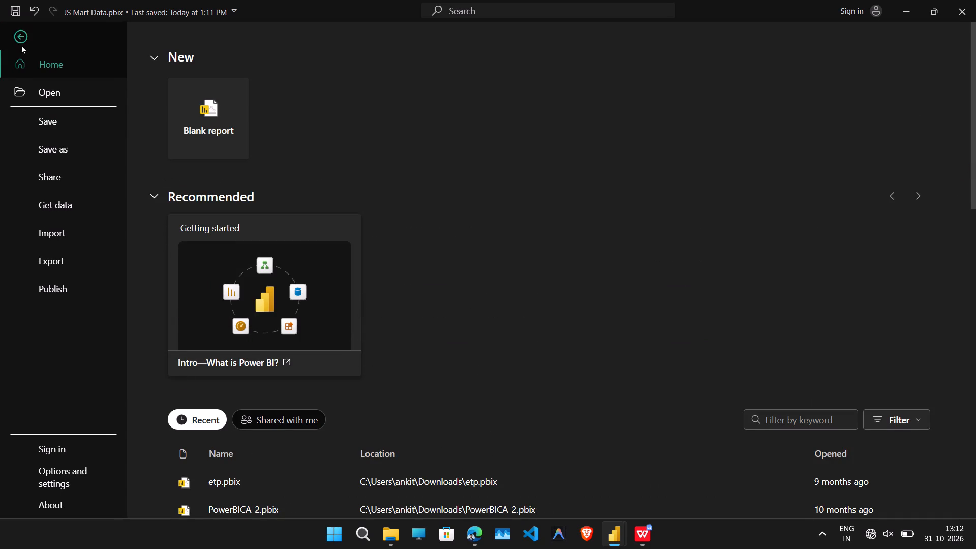
{"action": "left_click", "coordinate": [20, 37]}
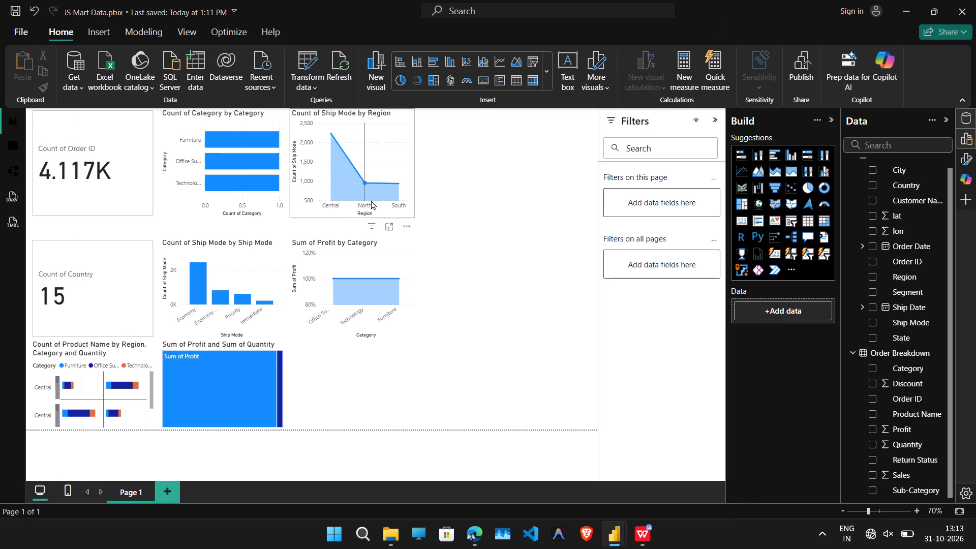
Save the JS Mart Data report.
{"action": "key", "text": "ctrl+s"}
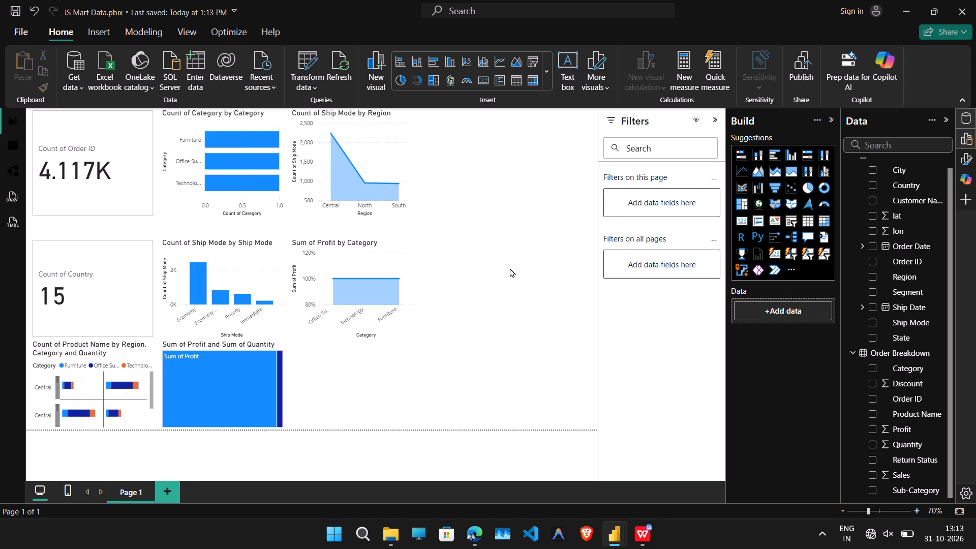
{"action": "key", "text": "ctrl+s"}
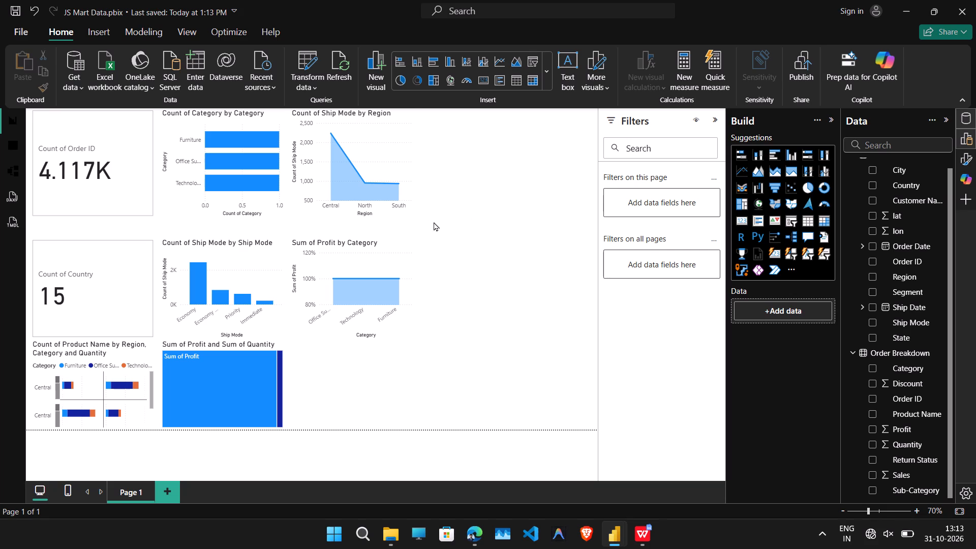
Open the save-a-copy options for the report to view the available locations.
{"action": "left_click", "coordinate": [20, 27]}
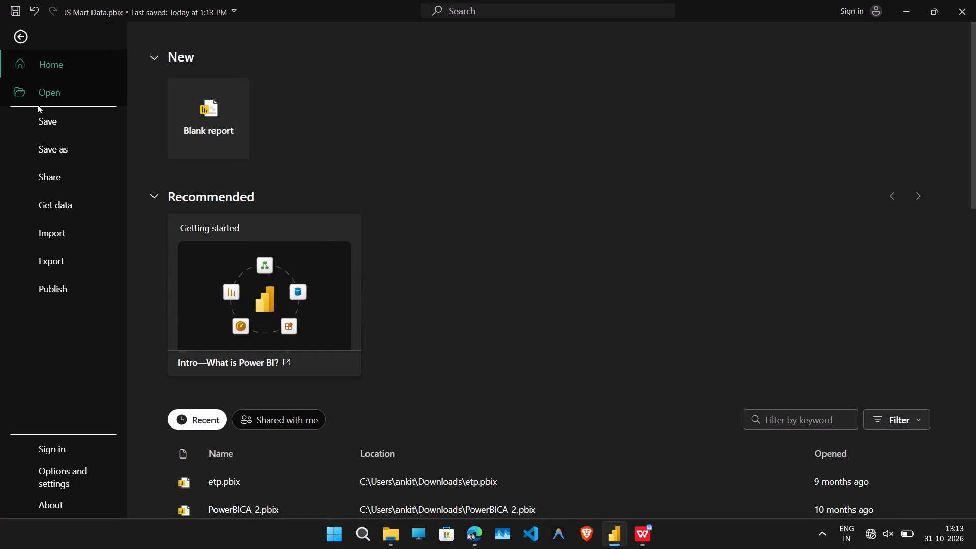
{"action": "left_click", "coordinate": [60, 149]}
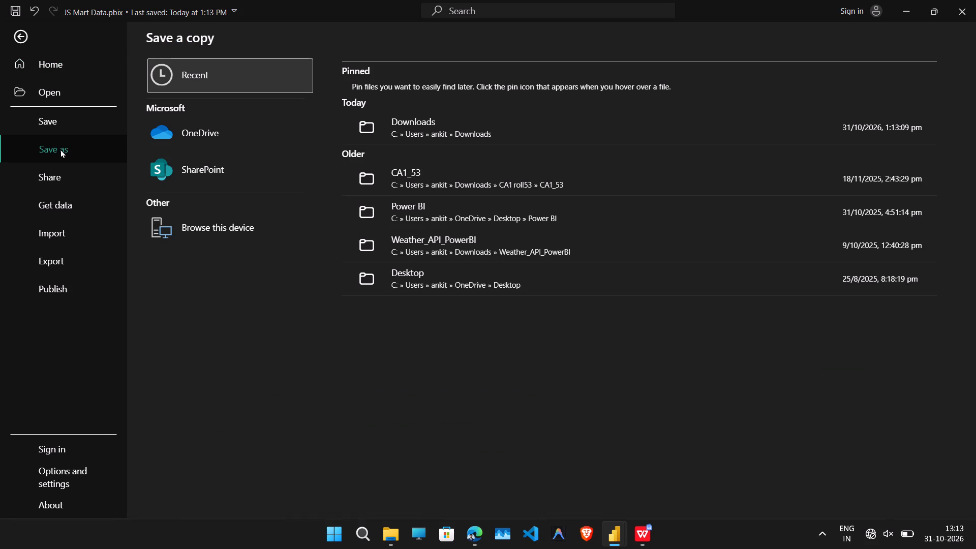
Turn on Wi-Fi and show the list of available networks.
{"action": "left_click", "coordinate": [908, 535]}
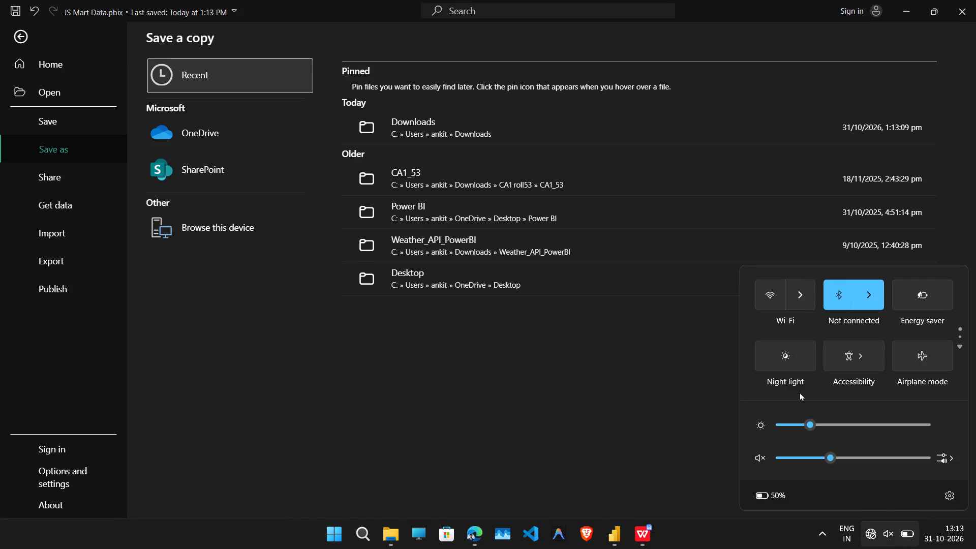
{"action": "left_click", "coordinate": [760, 293]}
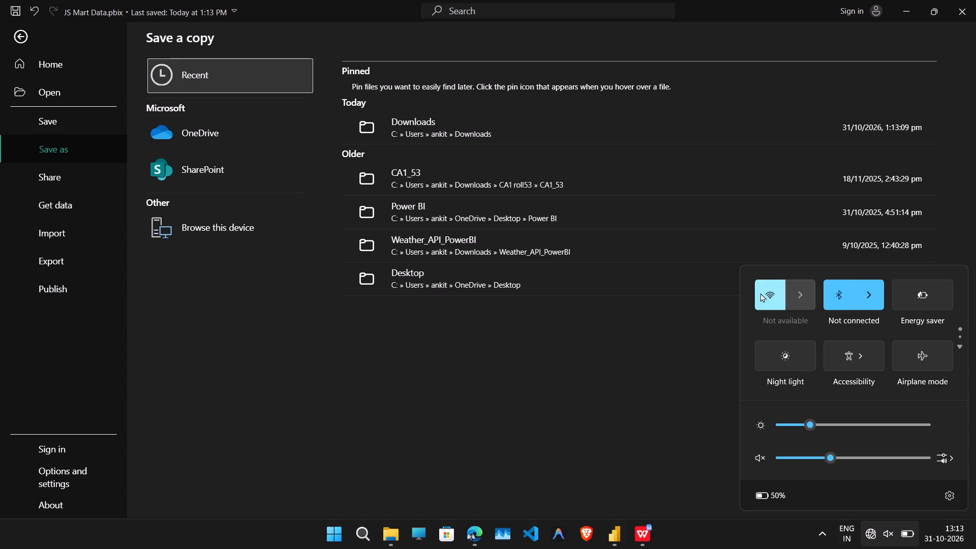
{"action": "left_click", "coordinate": [796, 291]}
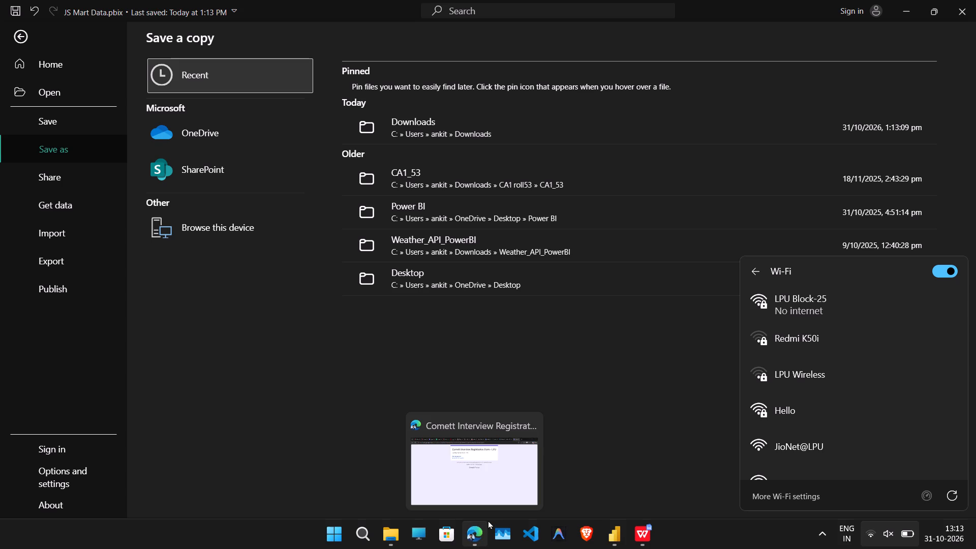
Switch to Microsoft Edge to view the interview registration form page, and return to Downloads in File Explorer.
{"action": "left_click", "coordinate": [481, 533]}
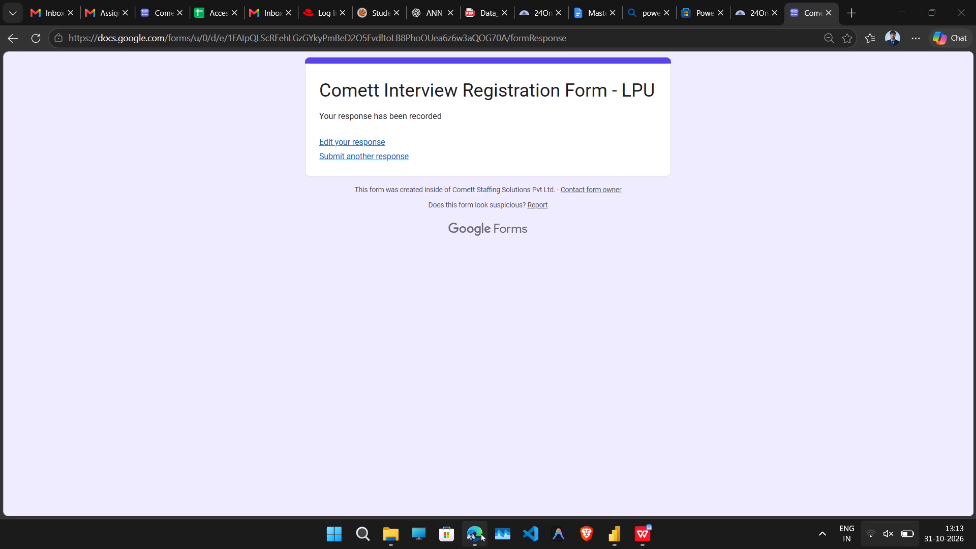
{"action": "left_click", "coordinate": [394, 538]}
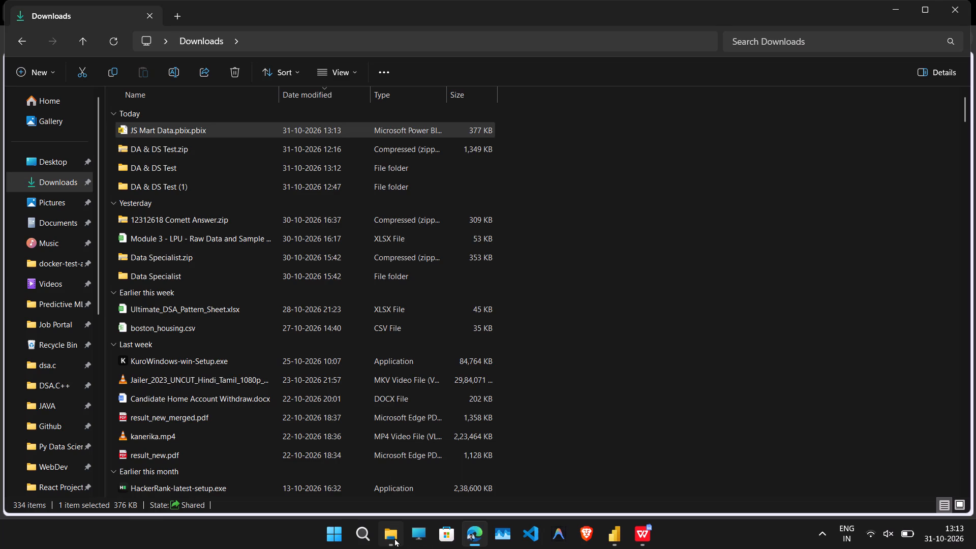